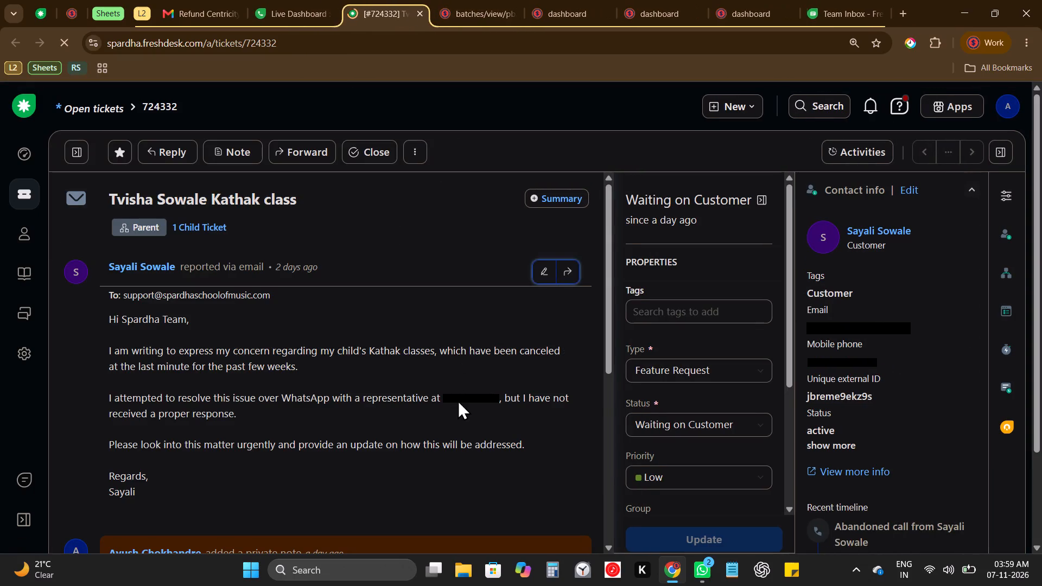
# Read through ticket 724332's private notes and attached screenshots down to the latest note about the customer's review.
pyautogui.scroll(-2, 458, 400)
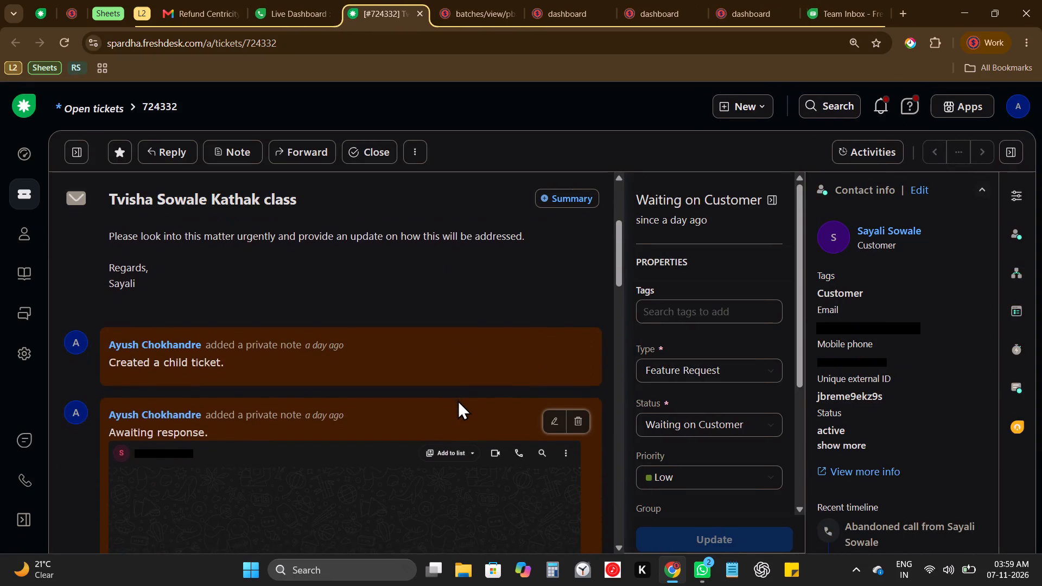
pyautogui.scroll(-2, 458, 400)
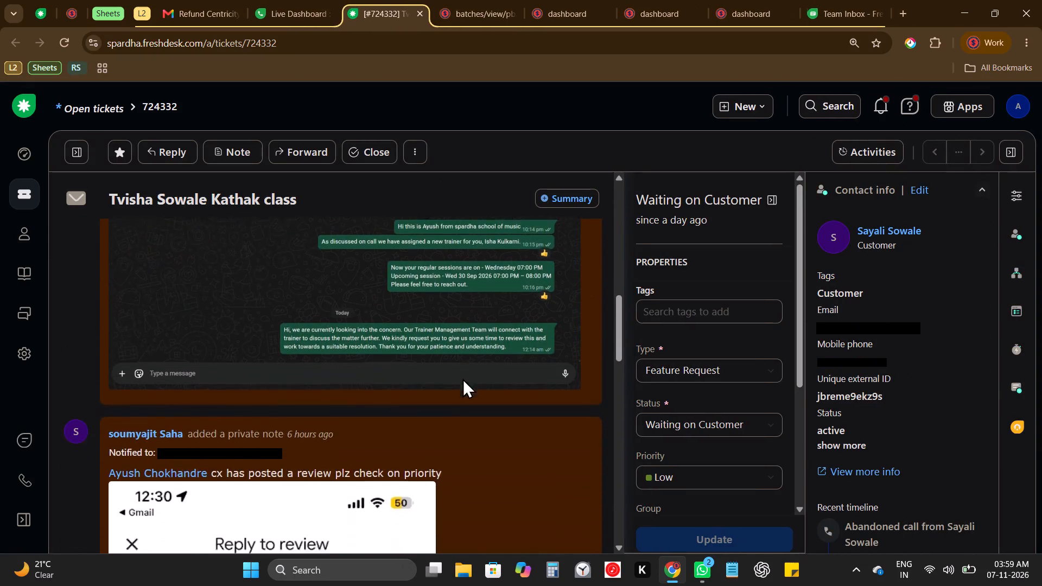
pyautogui.scroll(-1, 462, 378)
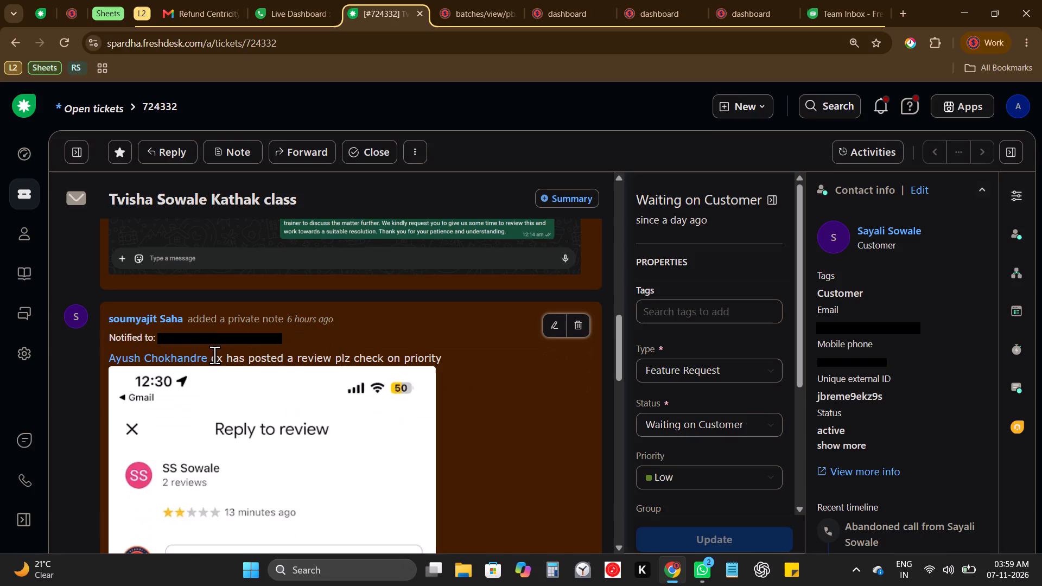
pyautogui.moveTo(214, 355); pyautogui.dragTo(475, 362)
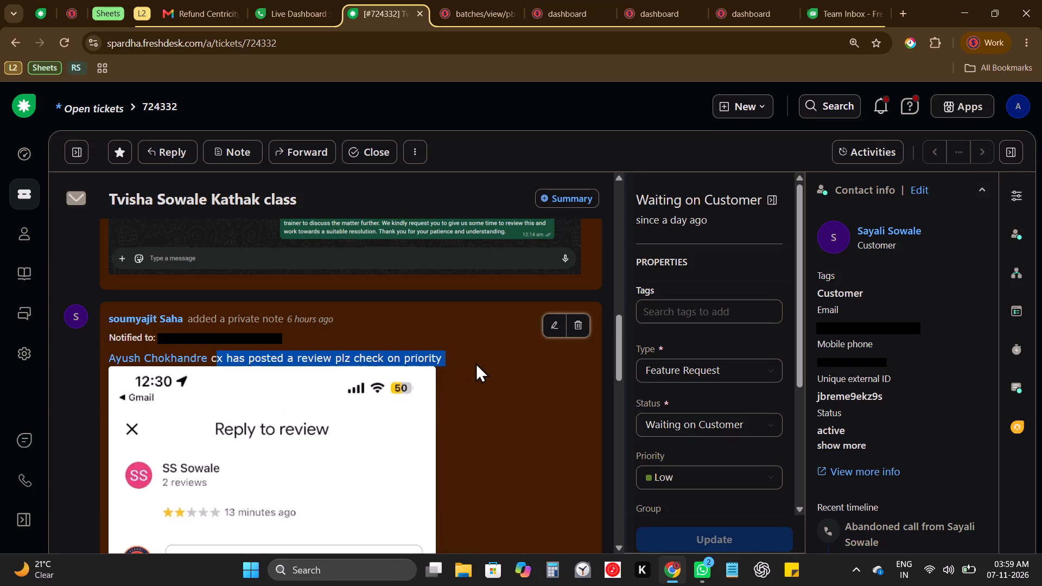
pyautogui.scroll(-6, 475, 362)
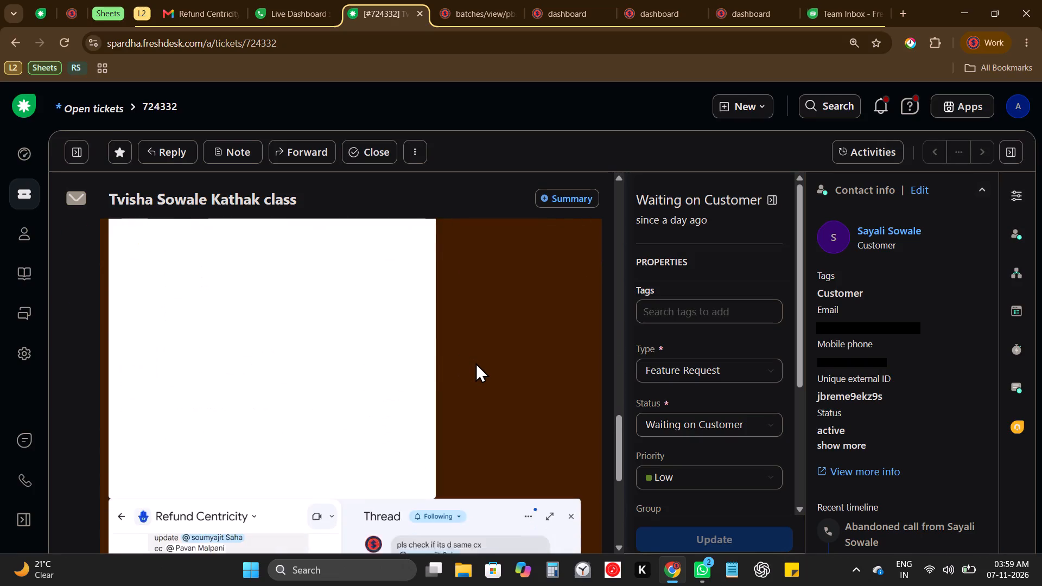
pyautogui.scroll(-4, 475, 362)
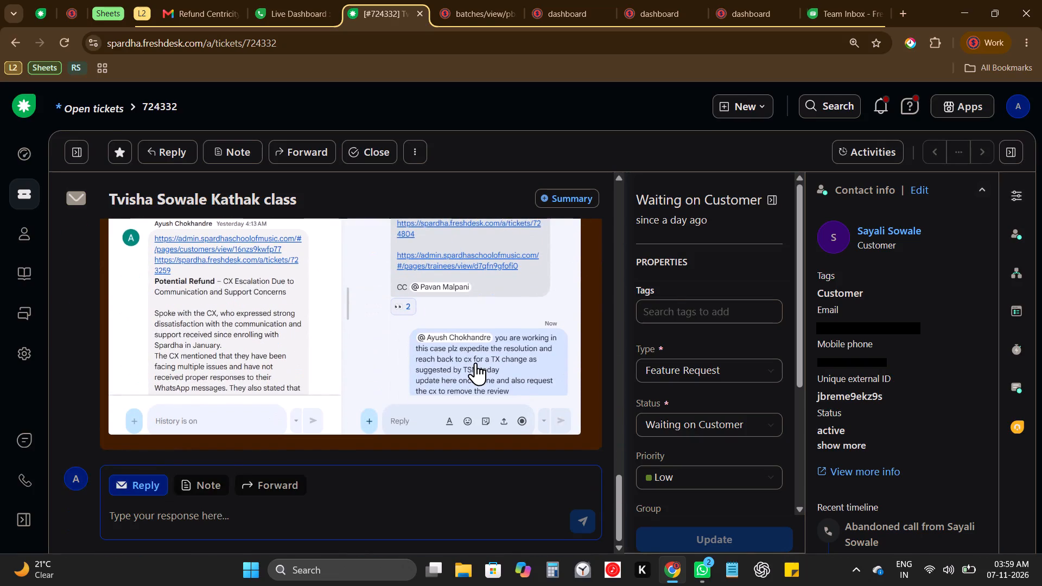
# Copy the customer's mobile phone number from the ticket's contact info.
pyautogui.tripleClick(918, 361)
pyautogui.click(918, 361)
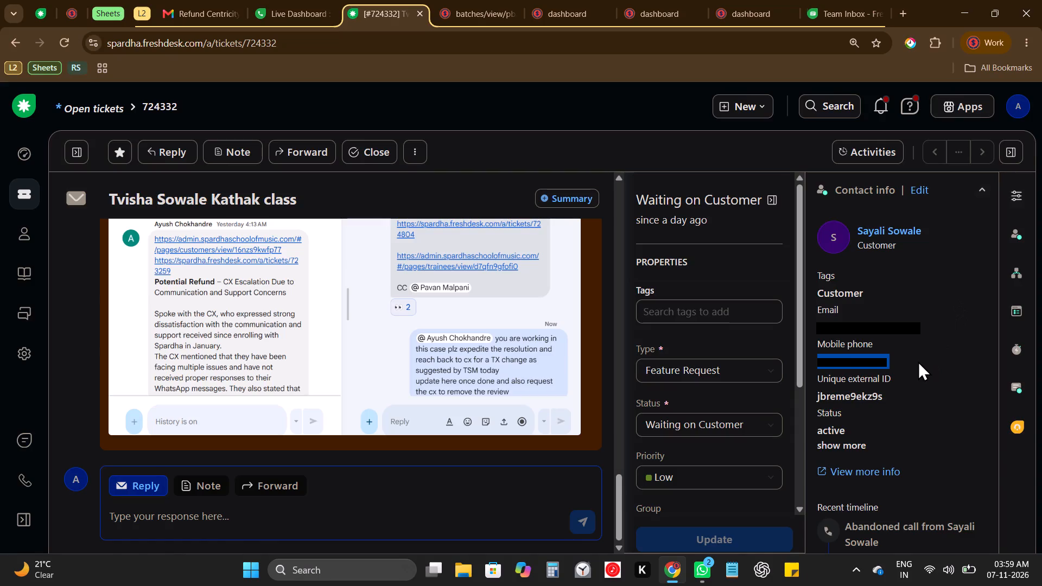
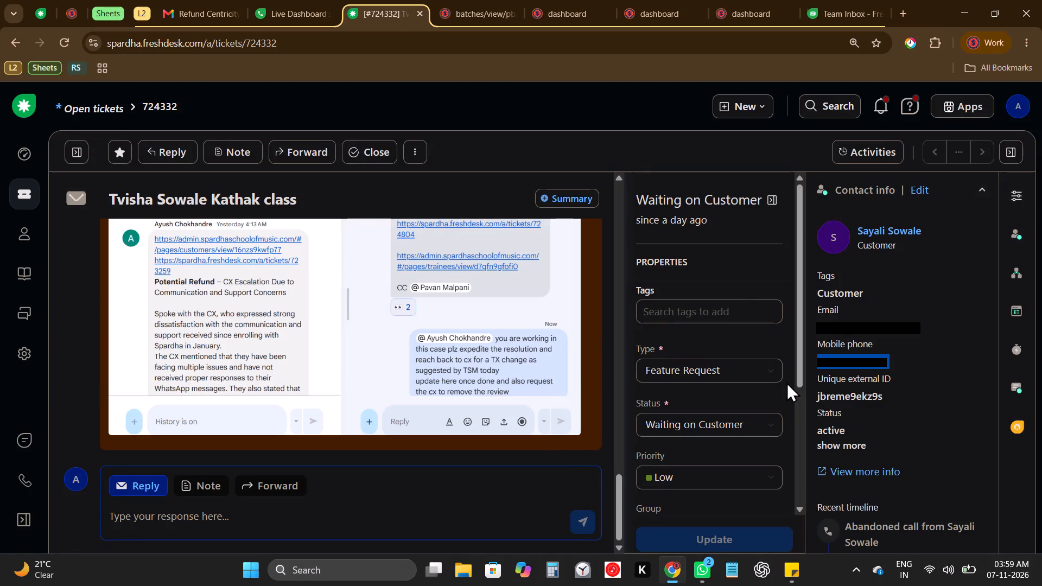
# Copy the customer's mobile number from ticket 724332 and enter it as the family unique number filter in the admin site's Students list.
pyautogui.hotkey('ctrl', 'c')
pyautogui.hotkey('ctrl', 'c')
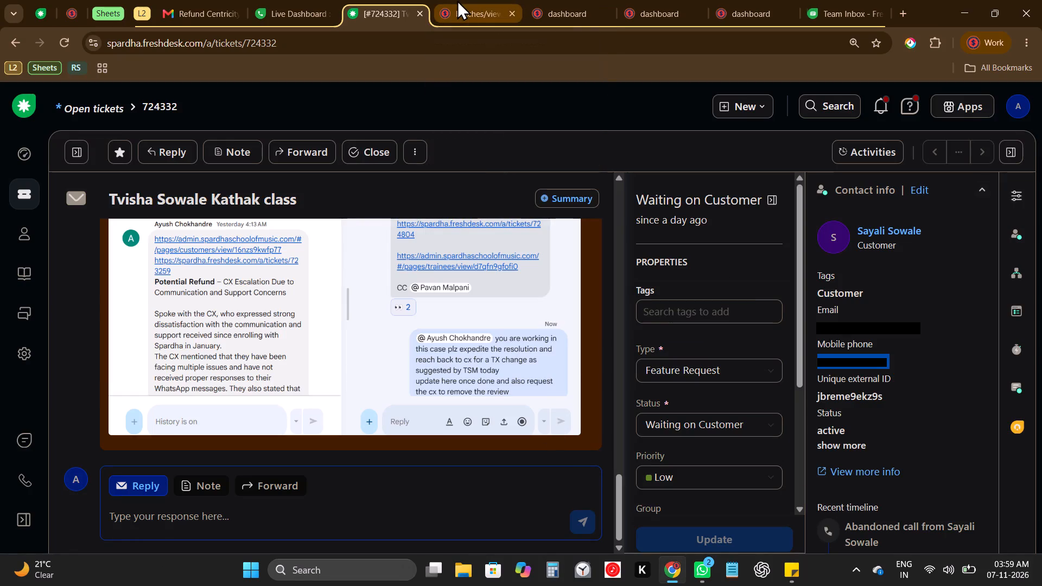
pyautogui.hotkey('ctrl', 'c')
pyautogui.click(457, 0)
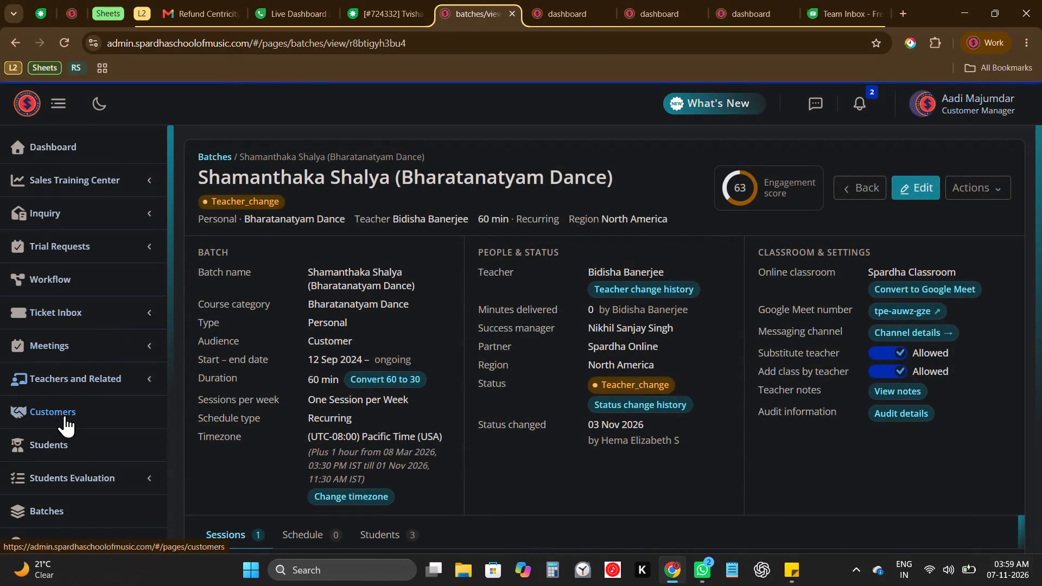
pyautogui.click(88, 453)
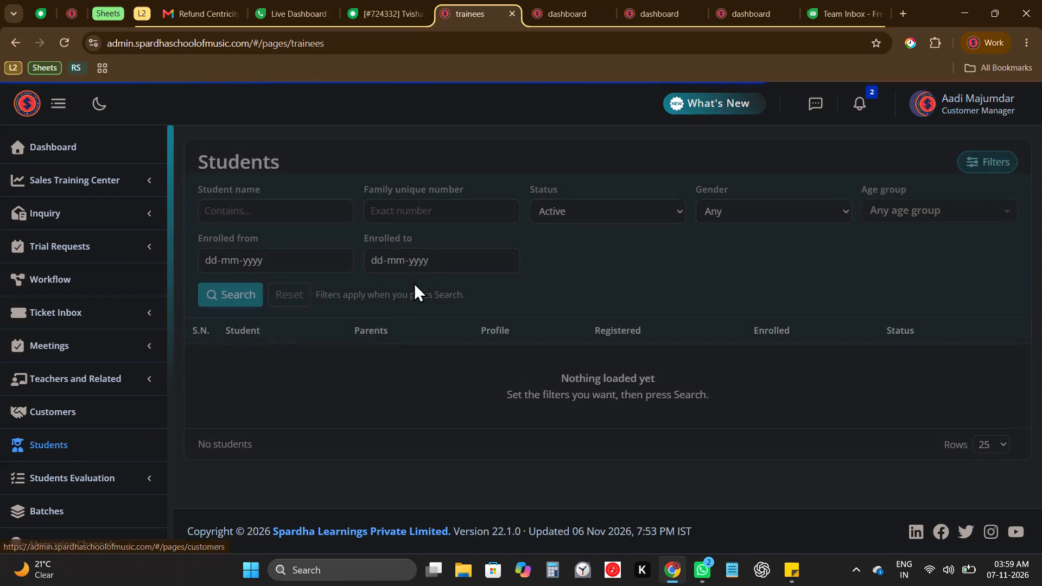
pyautogui.click(511, 205)
pyautogui.hotkey('ctrl', 'v')
pyautogui.hotkey('ctrl', 'Left')
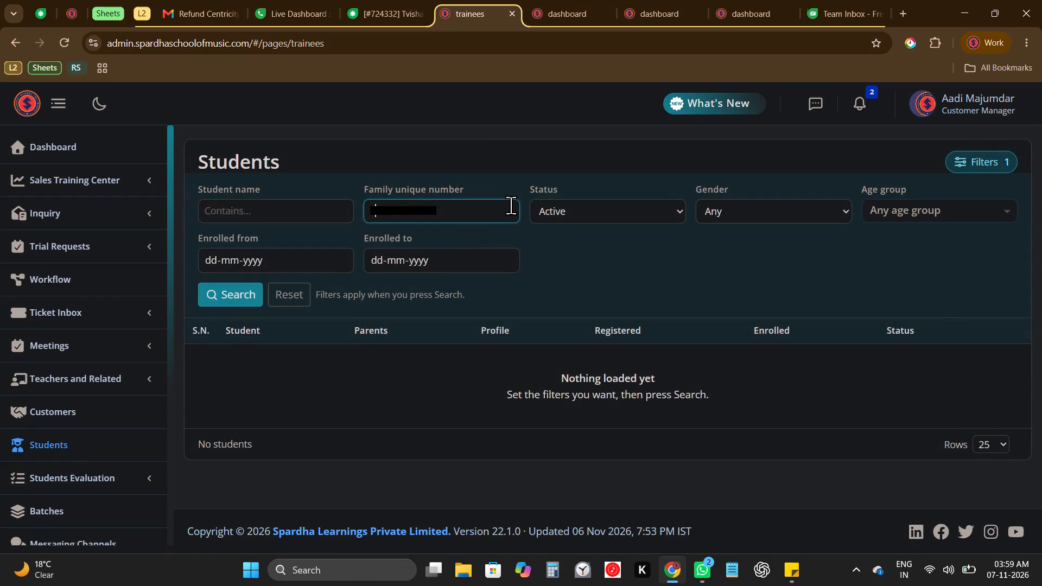
# Correct the family unique number, search the students with it, and open the matching student's profile.
pyautogui.hotkey('ctrl', 'Right')
pyautogui.hotkey('ctrl', 'Left')
pyautogui.press('Right')
pyautogui.press('BackSpace')
pyautogui.press('BackSpace')
pyautogui.press('BackSpace')
pyautogui.click(255, 284)
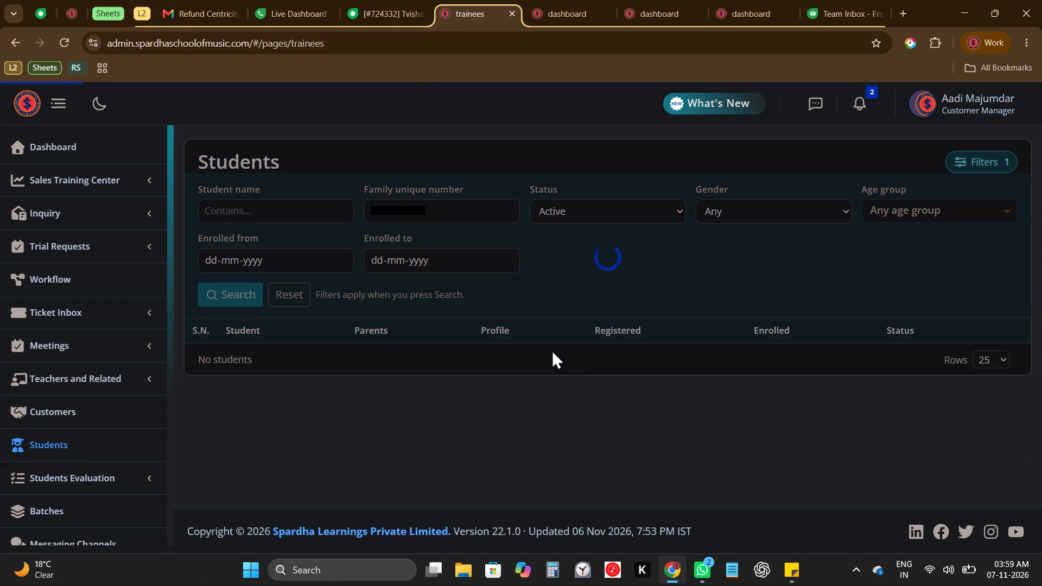
pyautogui.click(512, 363)
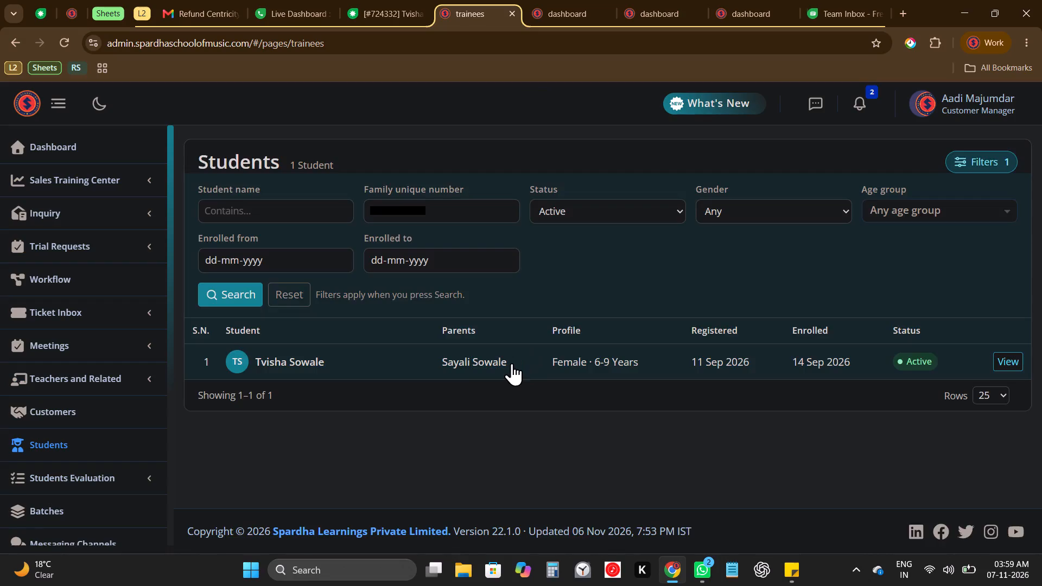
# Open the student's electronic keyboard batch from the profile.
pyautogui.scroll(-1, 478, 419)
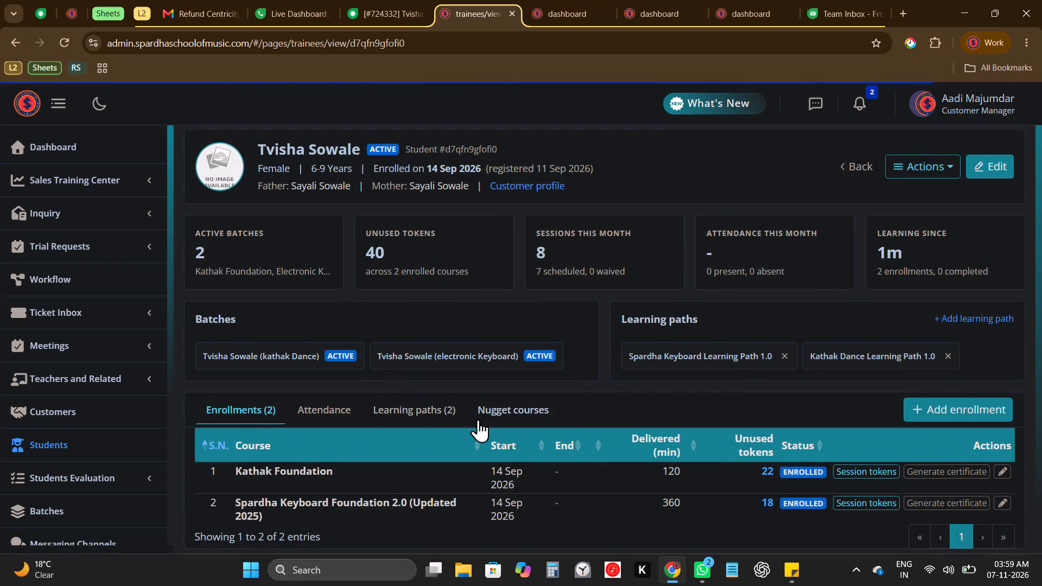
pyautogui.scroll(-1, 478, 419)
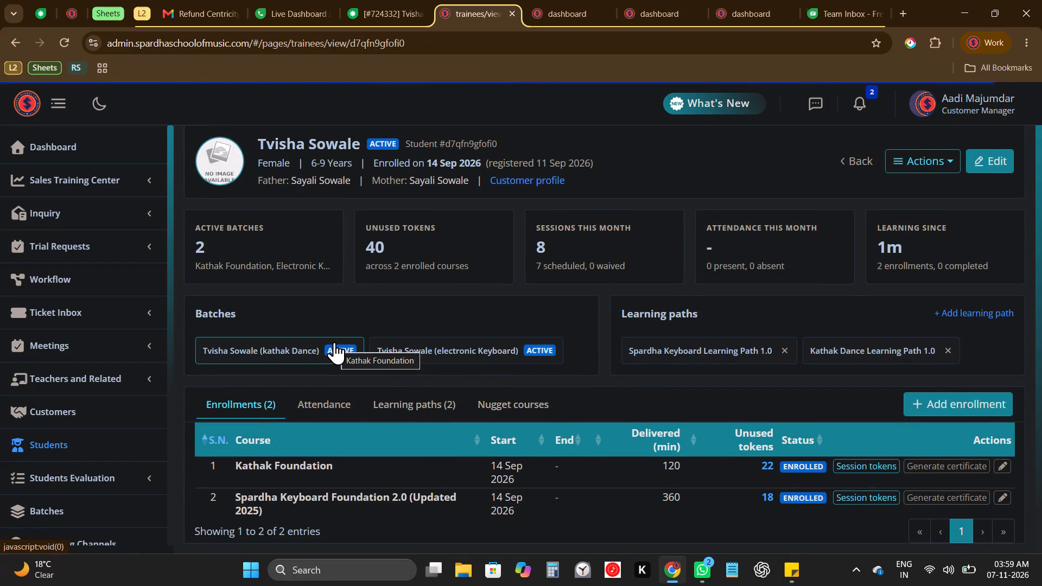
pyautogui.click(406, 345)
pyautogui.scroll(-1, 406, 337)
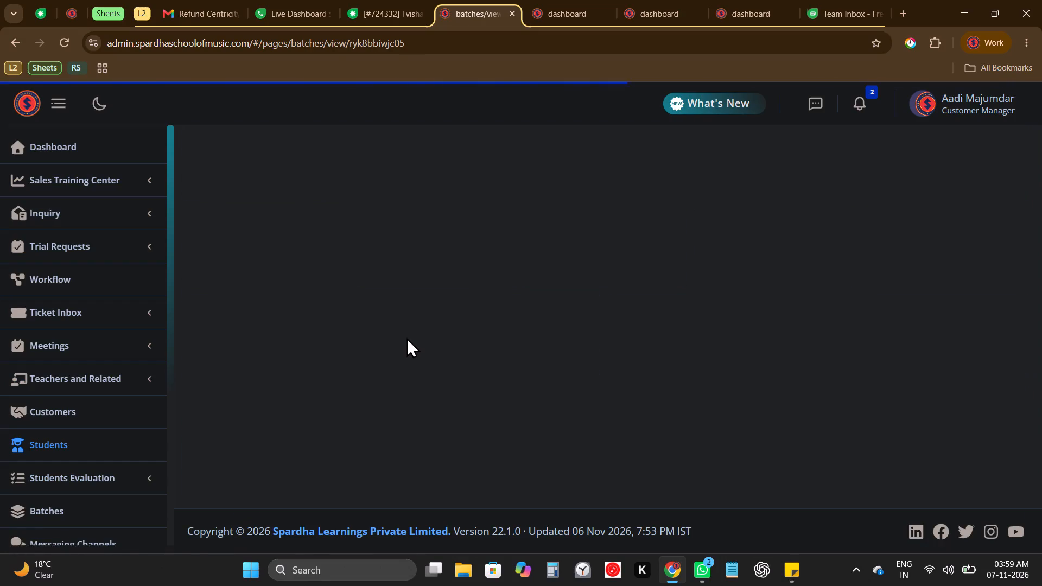
pyautogui.click(396, 0)
pyautogui.scroll(10, 419, 259)
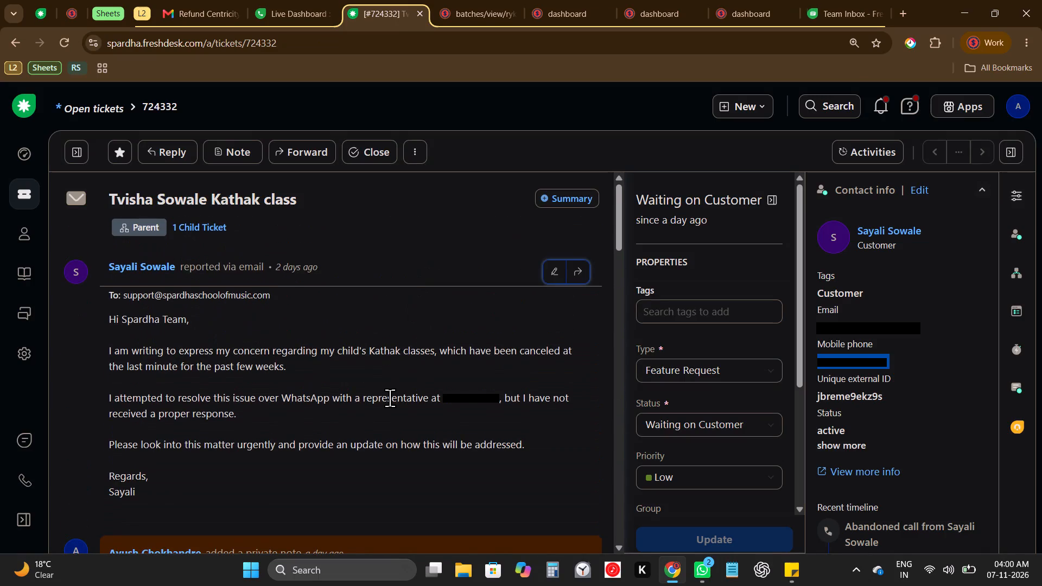
# Open the student's Kathak Dance batch and view its November 2026 sessions.
pyautogui.click(467, 0)
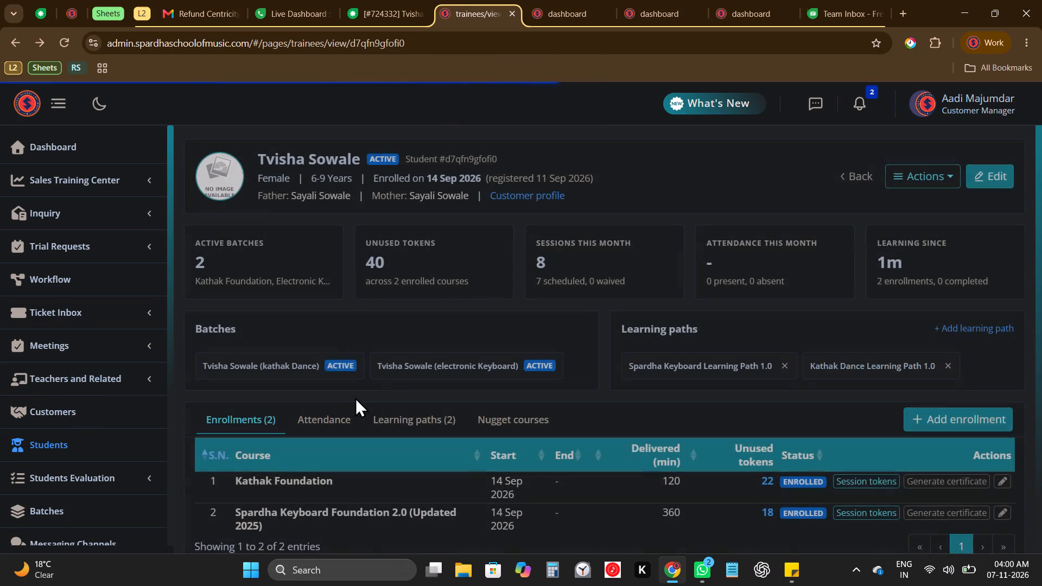
pyautogui.click(331, 364)
pyautogui.scroll(-4, 502, 335)
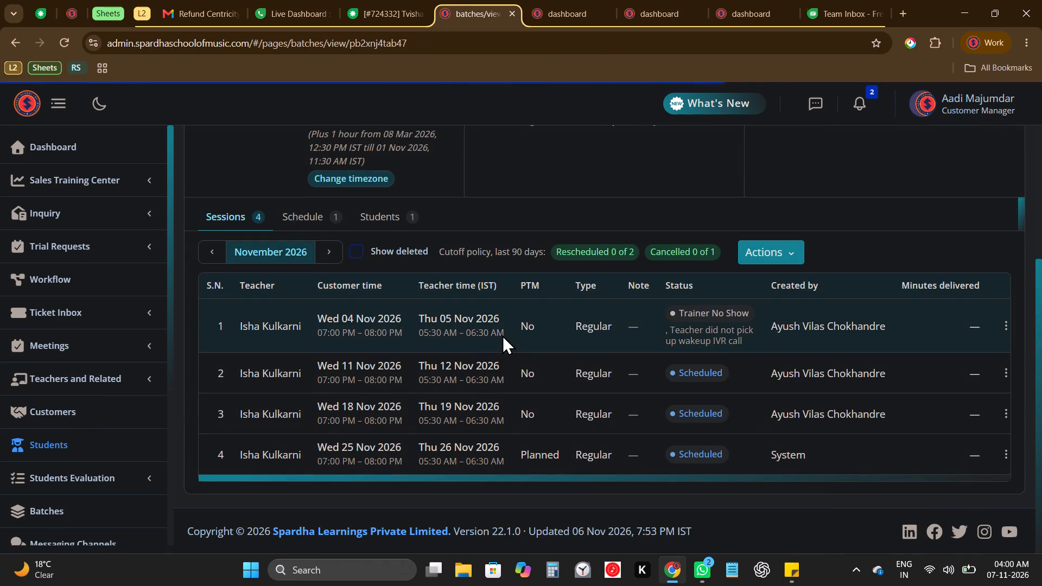
# Copy the batch's timezone, (UTC-05:00) Eastern Time (USA), into the timezone filter of the Teachers Allocation report.
pyautogui.scroll(1, 532, 191)
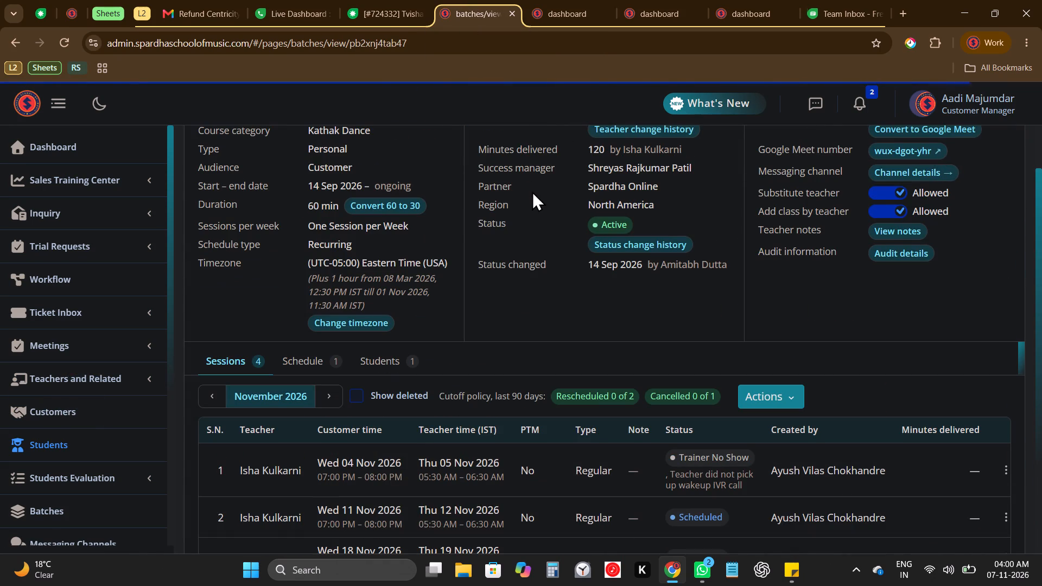
pyautogui.tripleClick(415, 260)
pyautogui.hotkey('ctrl', 'c')
pyautogui.click(556, 0)
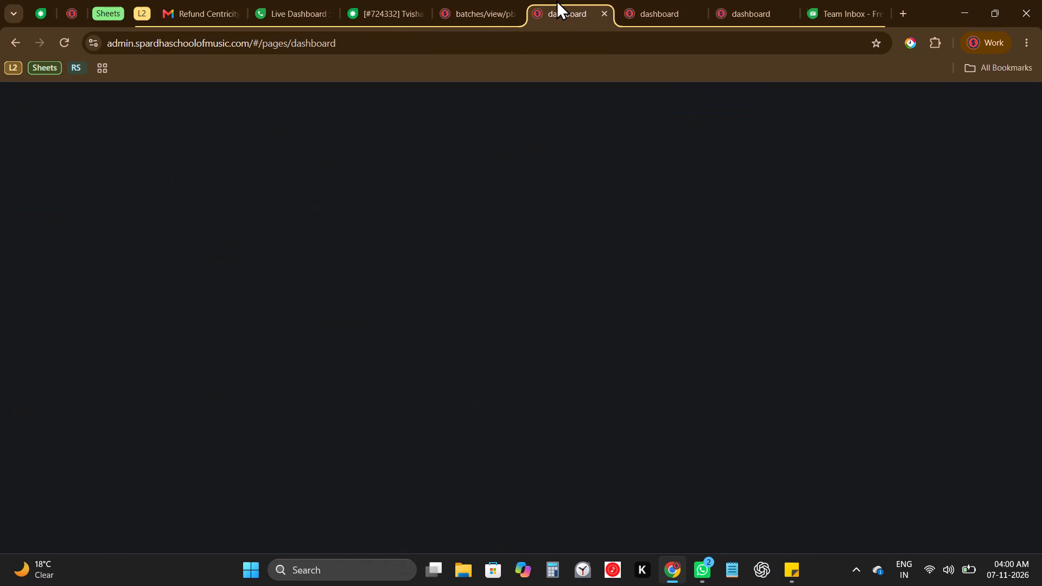
pyautogui.scroll(-1, 112, 463)
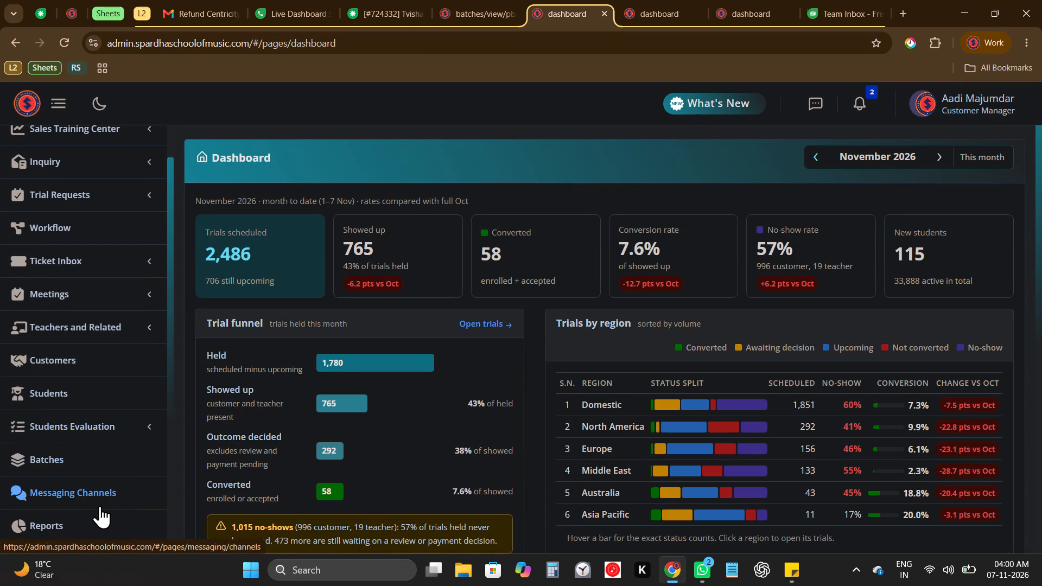
pyautogui.click(100, 515)
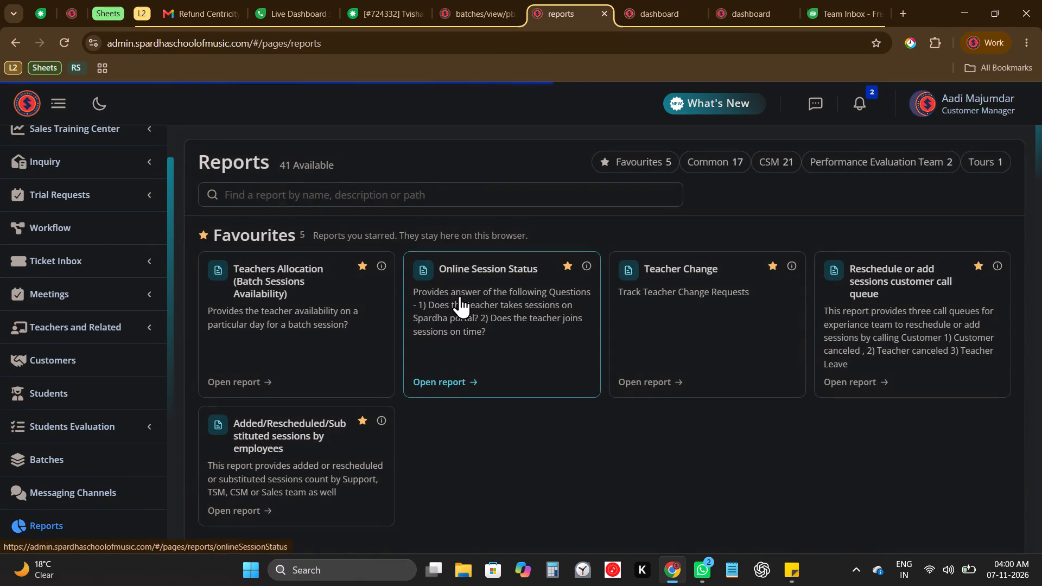
pyautogui.click(350, 346)
pyautogui.click(332, 257)
pyautogui.hotkey('ctrl', 'v')
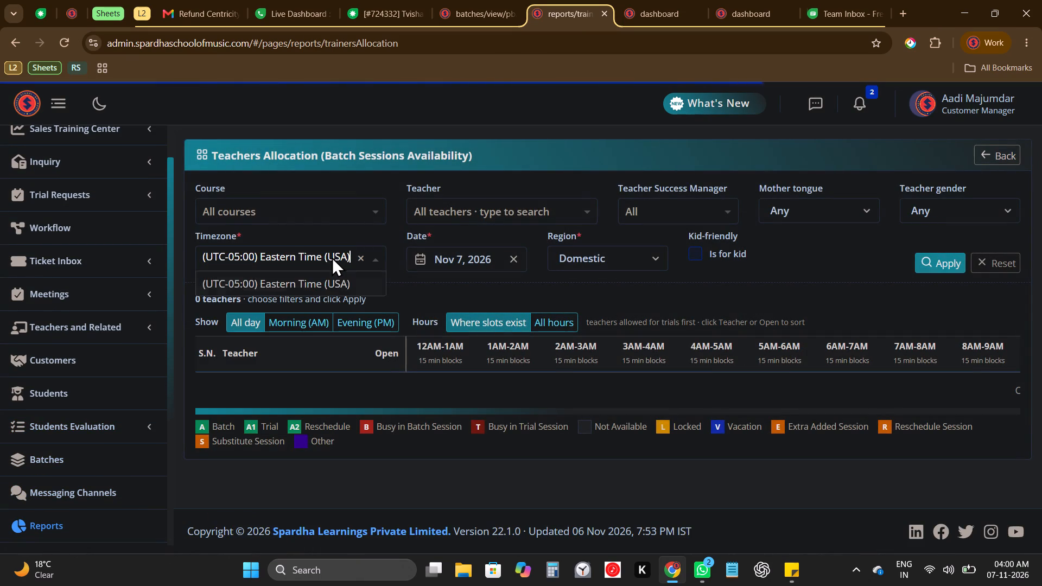
pyautogui.hotkey('ctrl', 'Return')
# Examine the Kathak Dance batch's details and the statuses of its November 2026 sessions.
pyautogui.click(512, 0)
pyautogui.scroll(1, 497, 261)
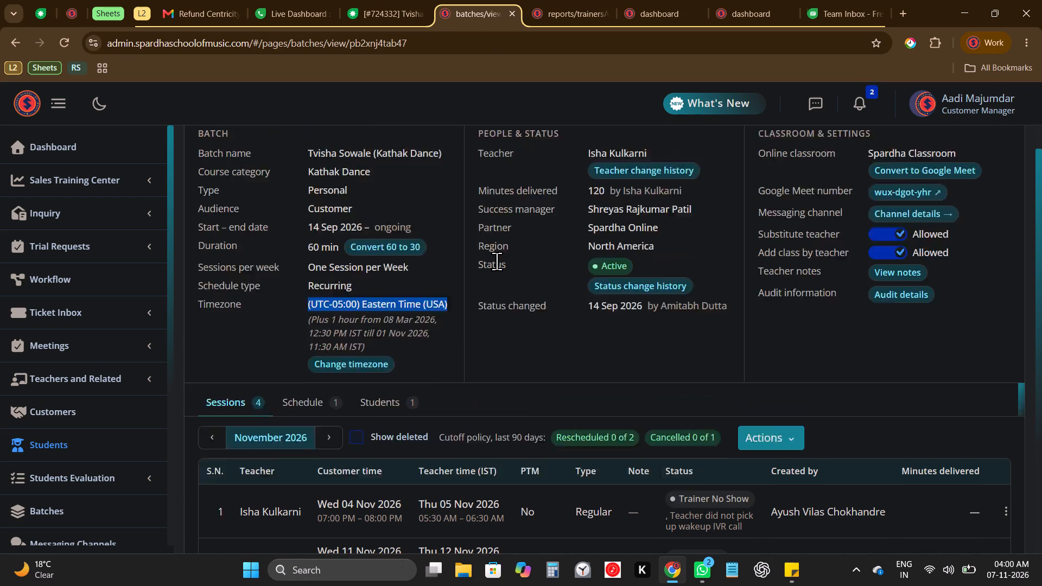
pyautogui.scroll(1, 497, 261)
pyautogui.scroll(-1, 562, 383)
pyautogui.scroll(-1, 576, 340)
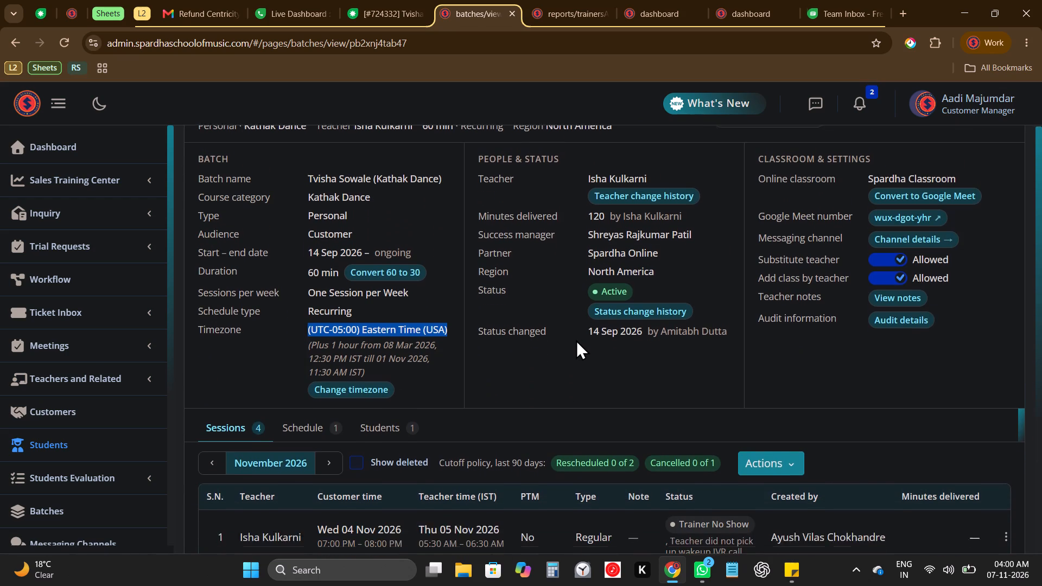
pyautogui.scroll(-1, 576, 340)
pyautogui.scroll(1, 601, 309)
pyautogui.scroll(-1, 601, 309)
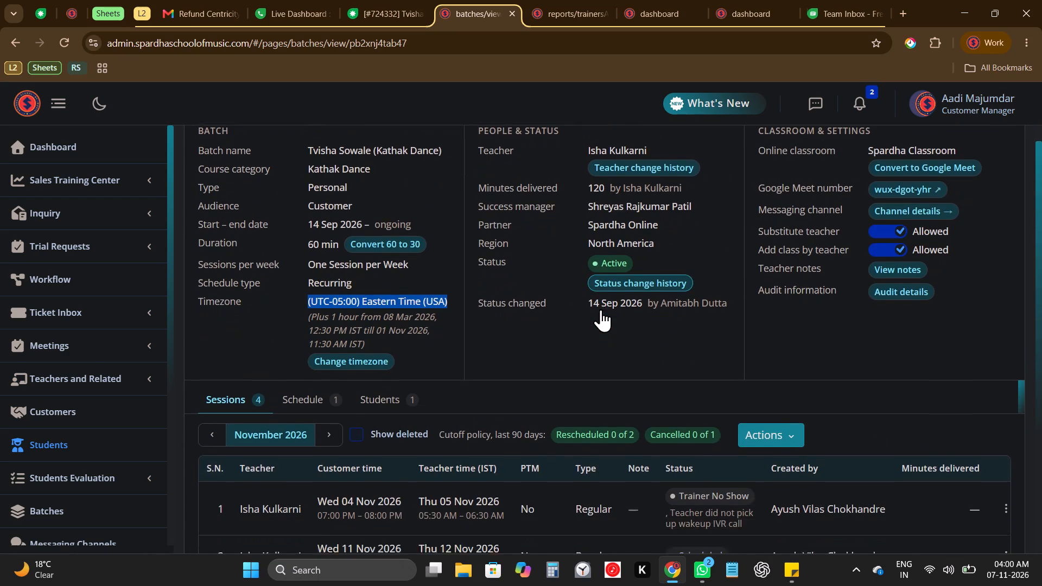
pyautogui.scroll(-2, 601, 309)
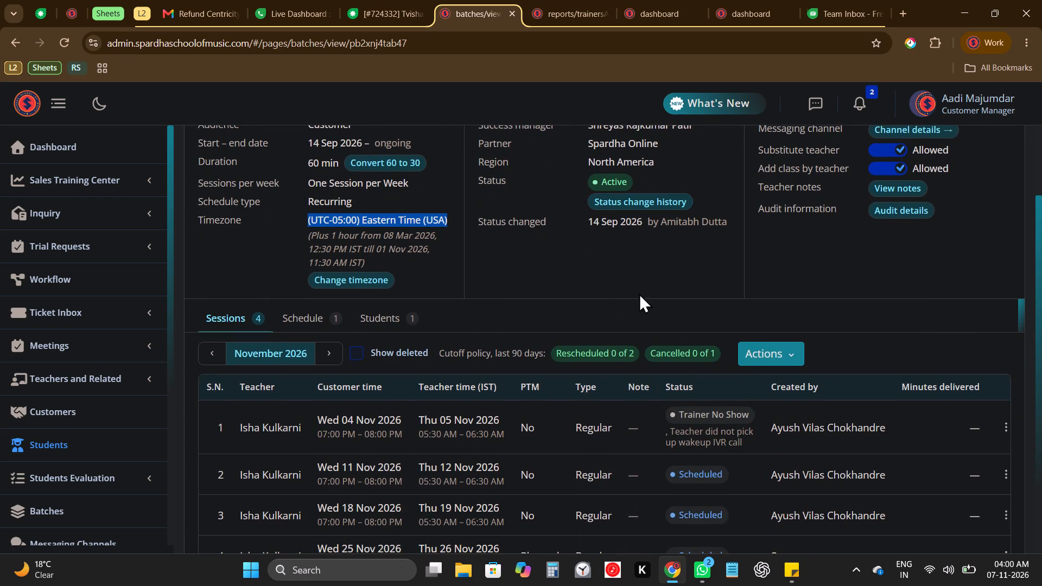
pyautogui.scroll(5, 675, 246)
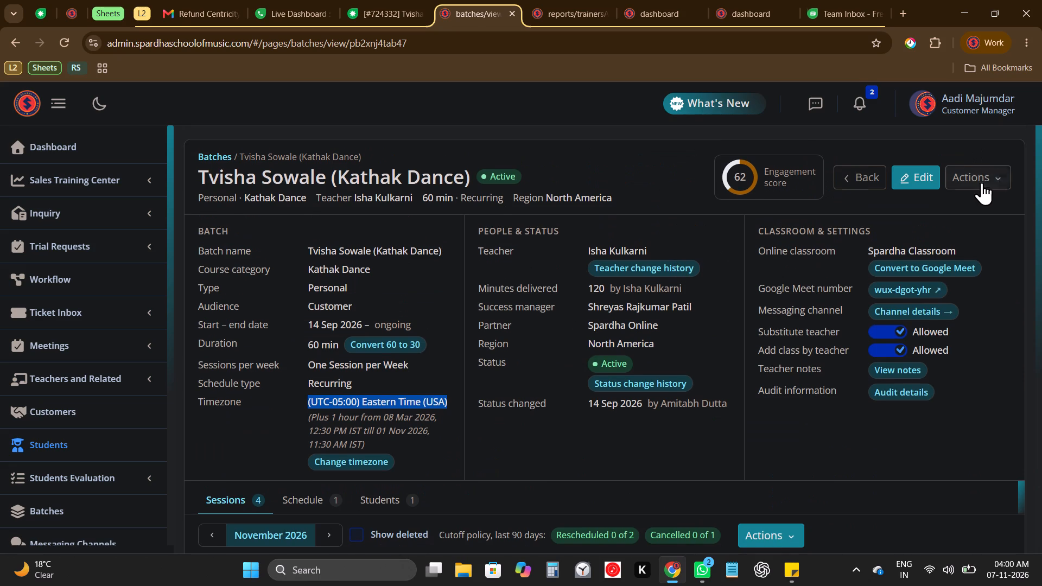
# Review the teacher change history of the Kathak Dance batch and close it.
pyautogui.click(980, 184)
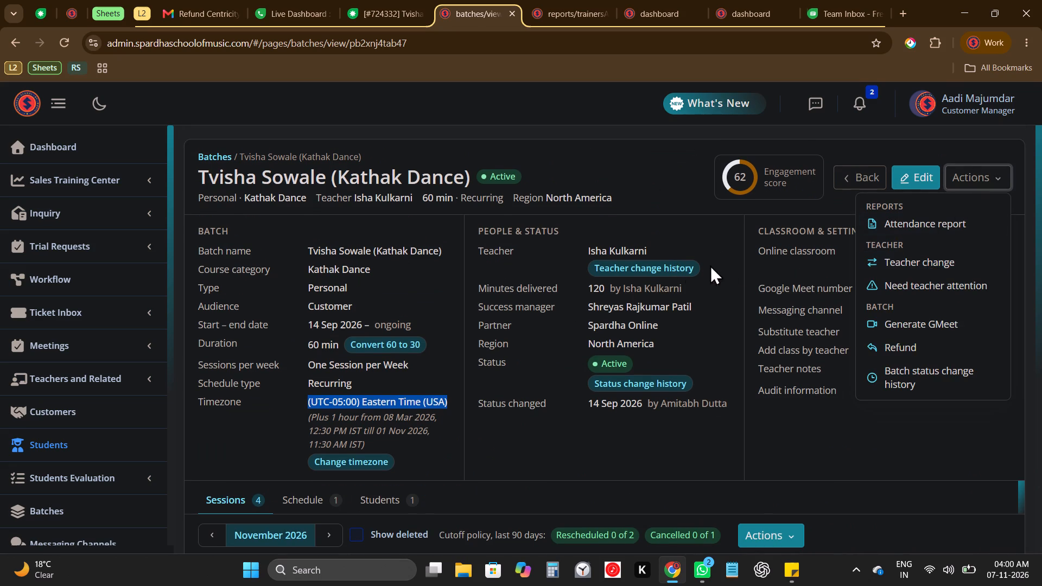
pyautogui.click(689, 267)
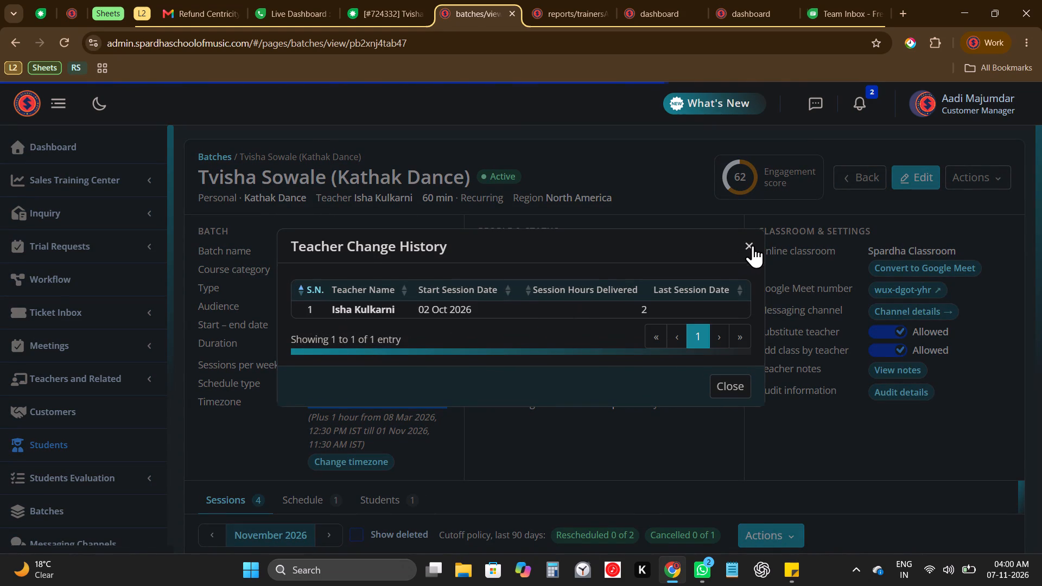
pyautogui.click(753, 245)
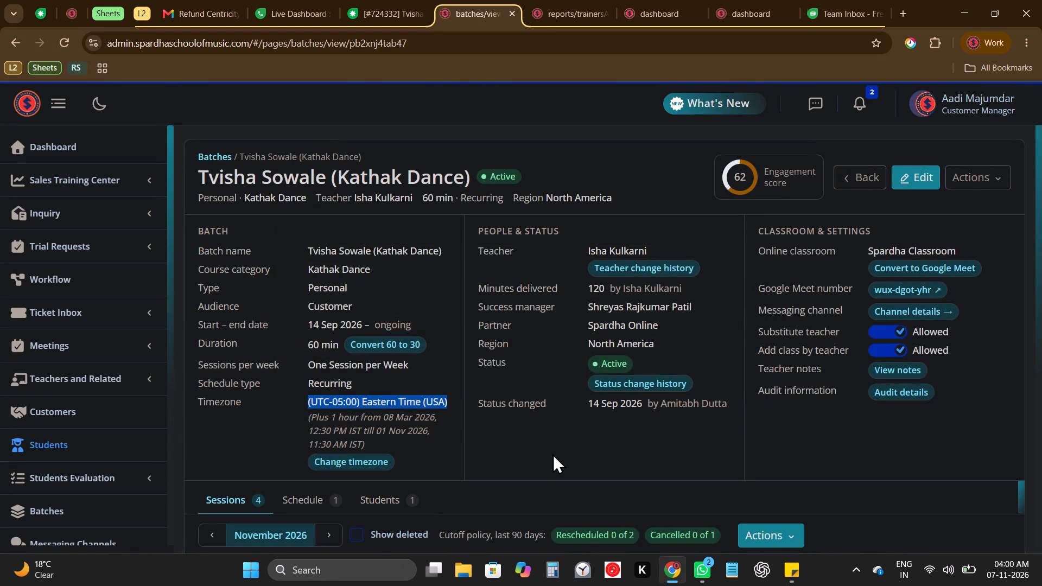
# Check the batch's October and September 2026 sessions, ending back on November 2026.
pyautogui.scroll(-2, 552, 454)
pyautogui.click(221, 375)
pyautogui.click(221, 375)
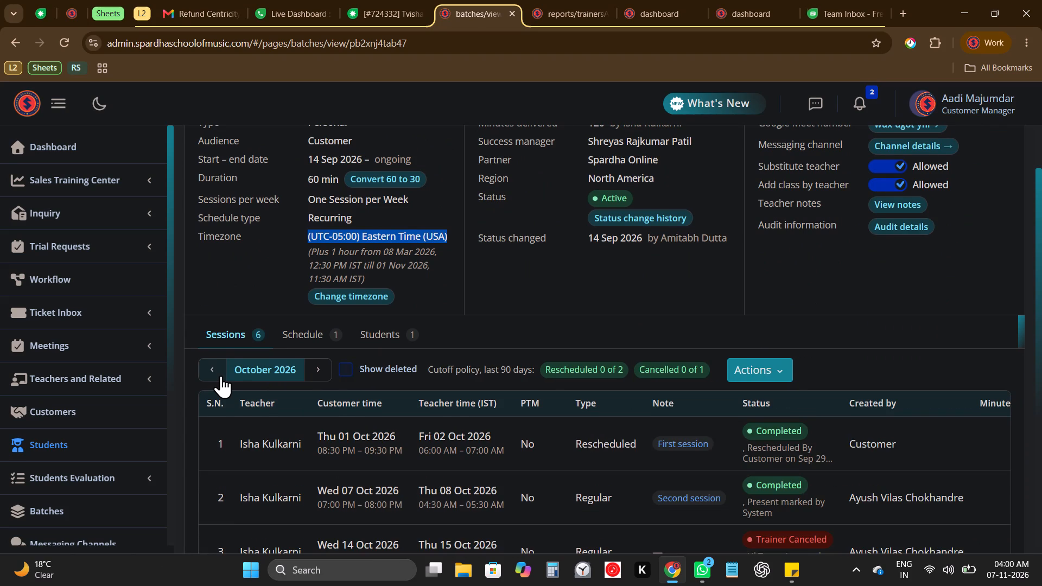
pyautogui.scroll(-1, 399, 344)
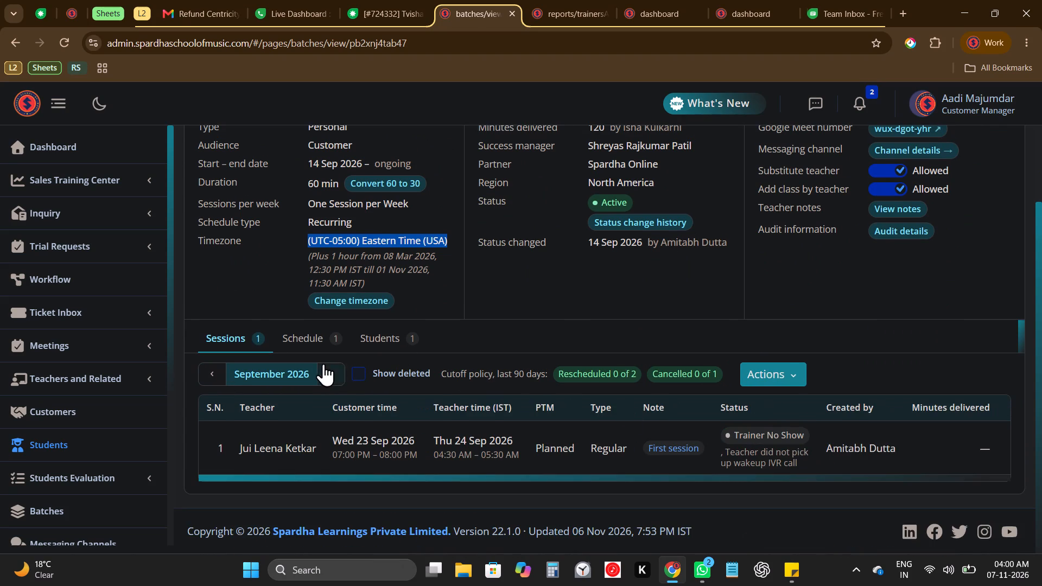
pyautogui.click(338, 378)
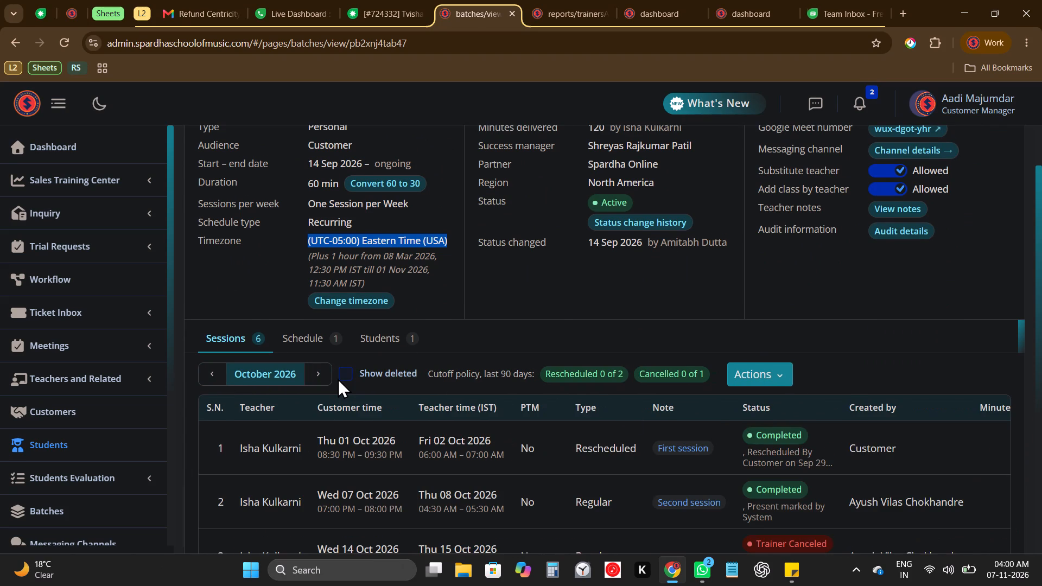
pyautogui.click(323, 379)
pyautogui.scroll(4, 615, 277)
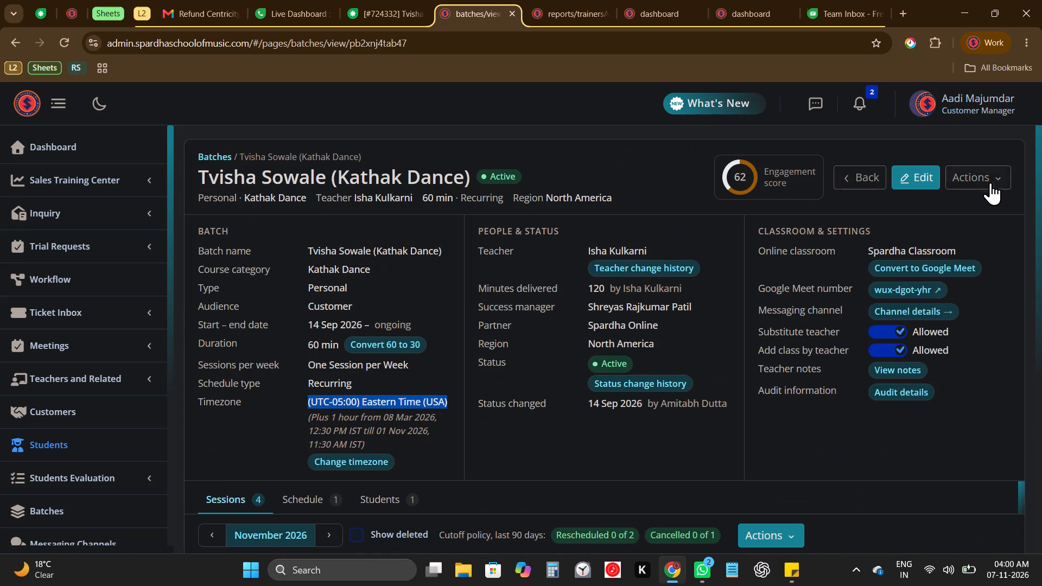
# Open the Batch Teacher Change form for the Kathak Dance batch and expand the available teachers.
pyautogui.click(1003, 181)
pyautogui.click(931, 266)
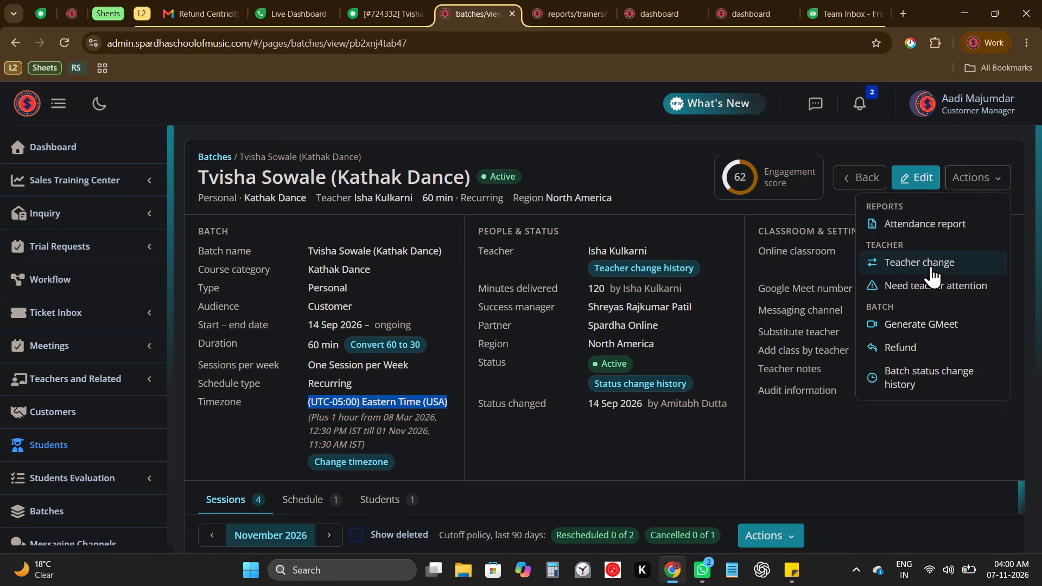
pyautogui.click(393, 266)
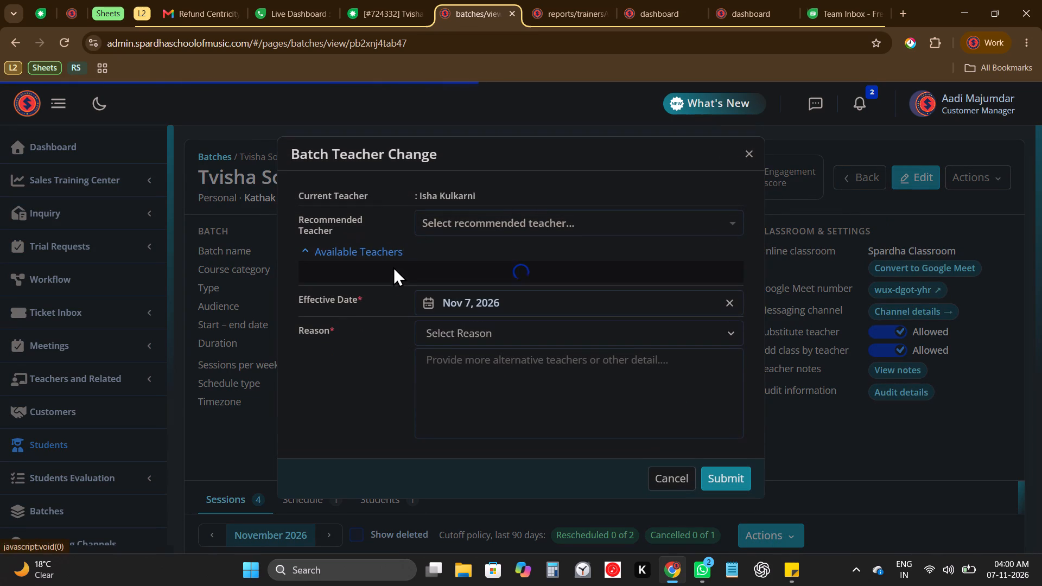
# Return to ticket 724332 and review the customer's Kathak complaint, the private notes and the attached chat screenshots.
pyautogui.click(409, 0)
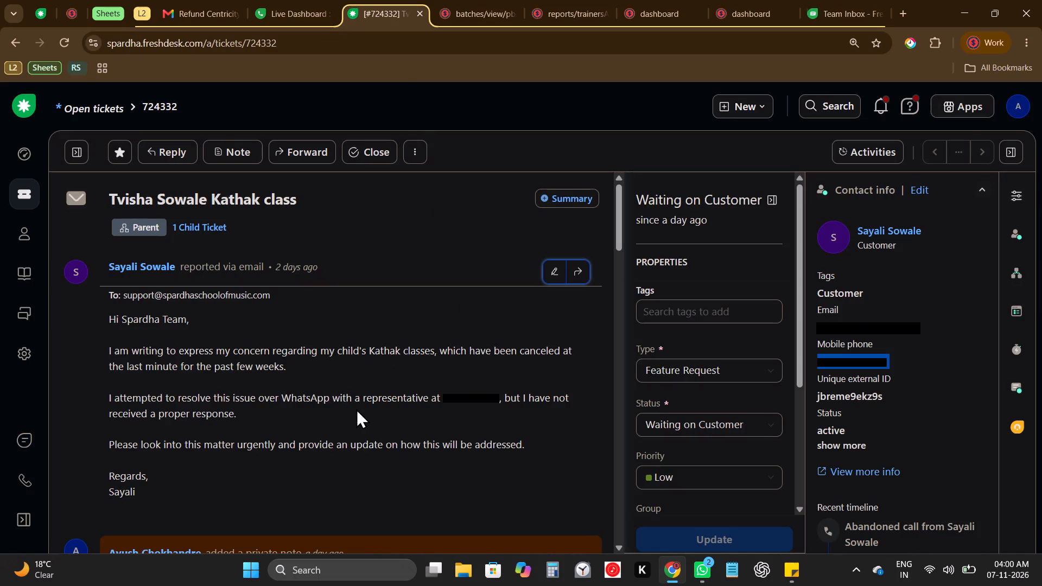
pyautogui.scroll(-8, 356, 409)
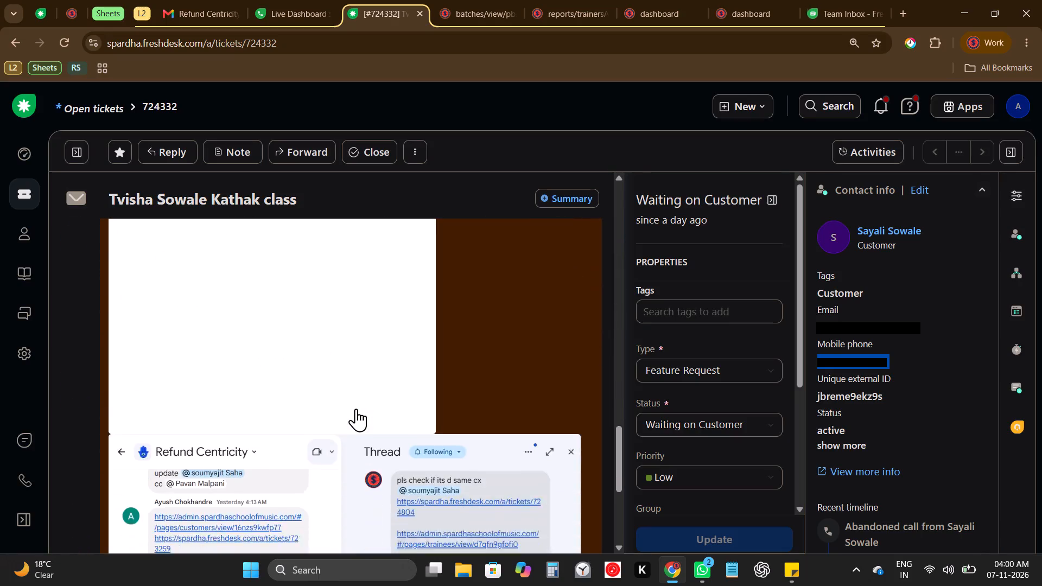
pyautogui.scroll(-5, 355, 419)
pyautogui.scroll(10, 355, 419)
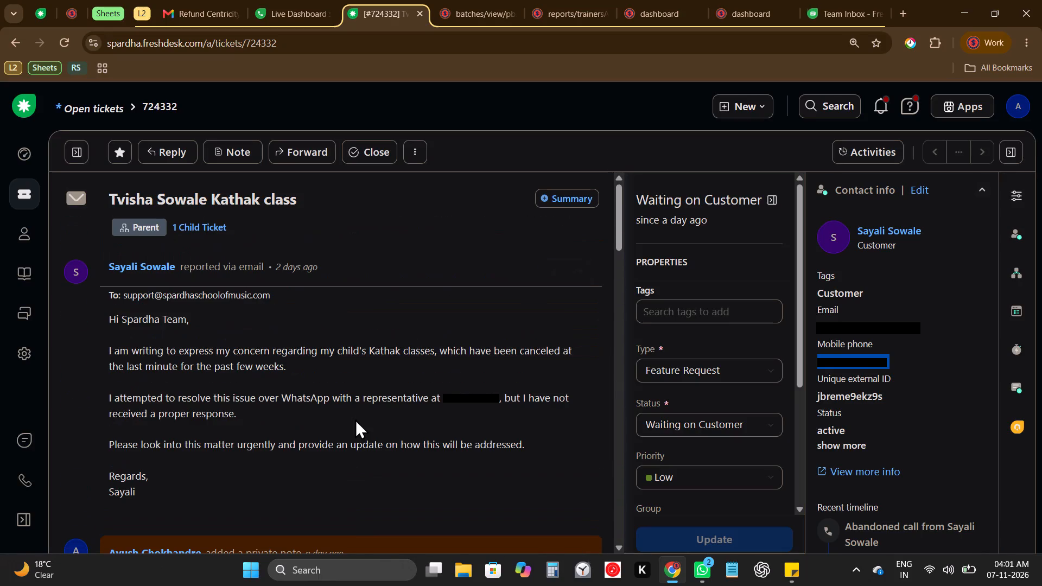
pyautogui.scroll(2, 355, 419)
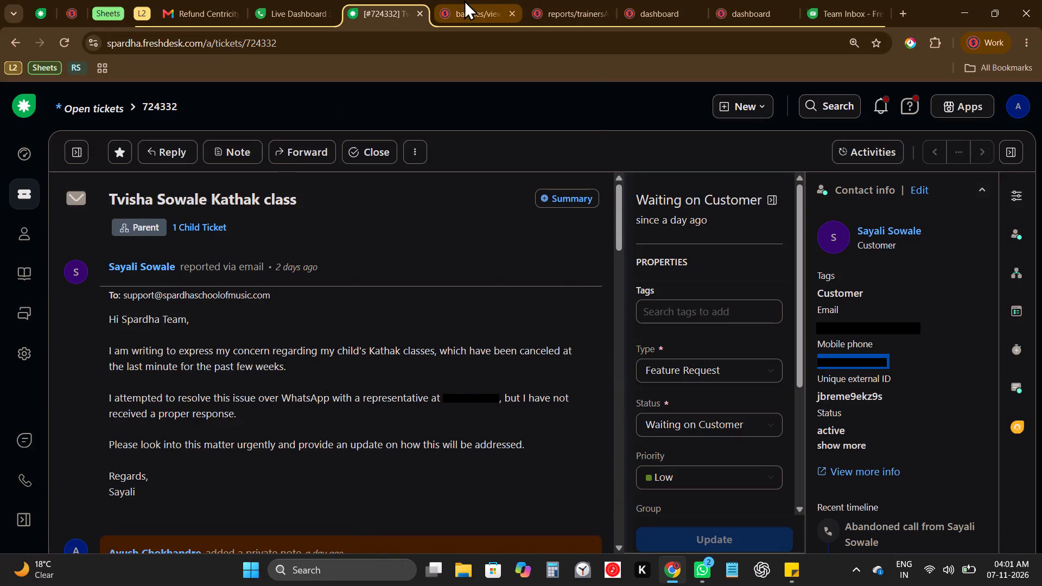
pyautogui.scroll(-4, 412, 453)
pyautogui.scroll(5, 412, 453)
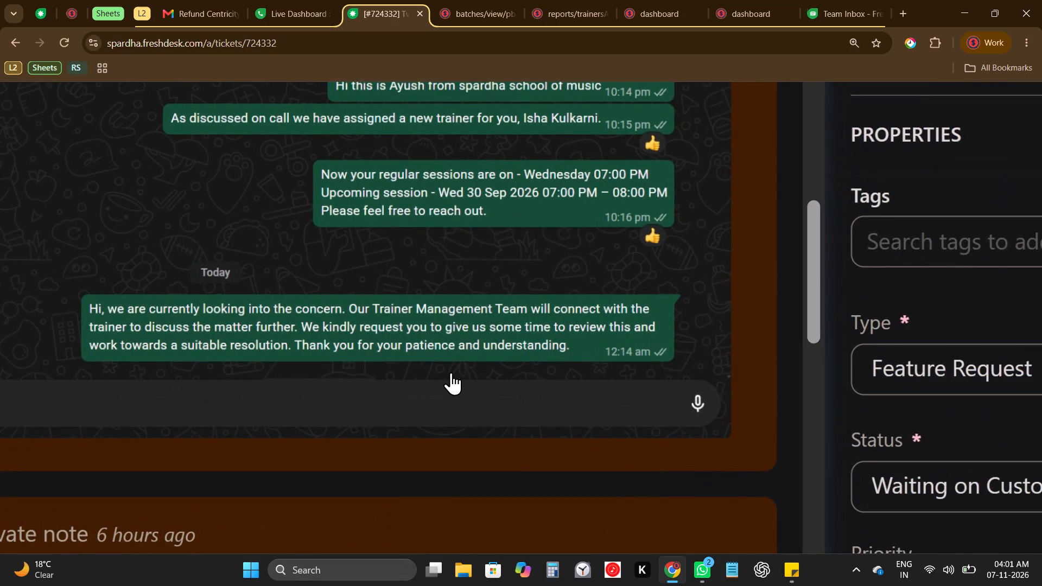
pyautogui.scroll(5, 451, 372)
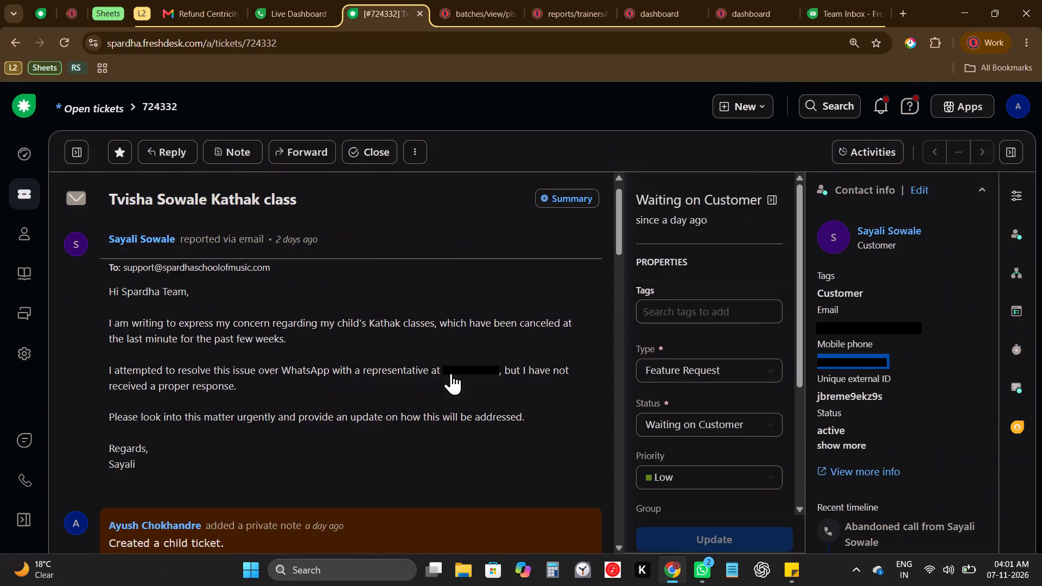
# Open child ticket 724804 of ticket 724332 in its own tab, closing the child ticket list.
pyautogui.click(203, 228)
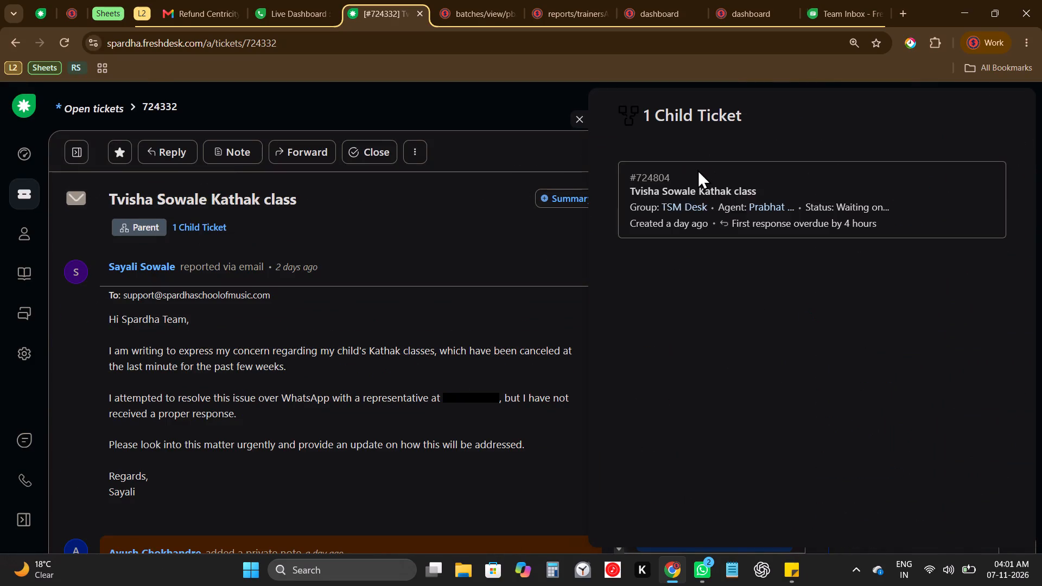
pyautogui.moveTo(697, 169); pyautogui.dragTo(695, 190)
pyautogui.click(695, 190)
pyautogui.click(346, 0)
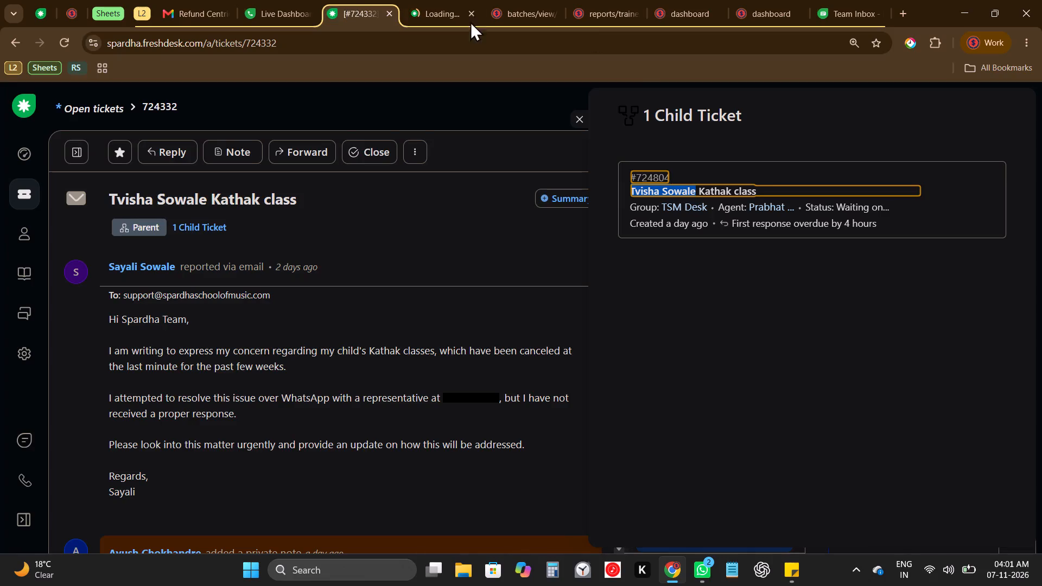
pyautogui.click(577, 114)
pyautogui.click(422, 0)
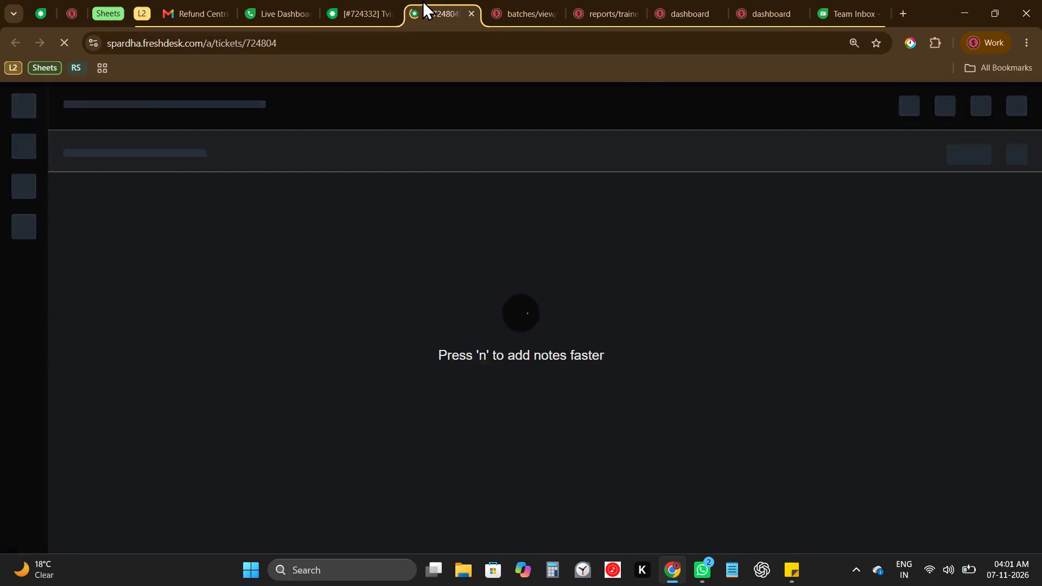
# Read the private notes on child ticket 724804 about the trainer's class cancellations and the teacher's situation.
pyautogui.scroll(-4, 412, 370)
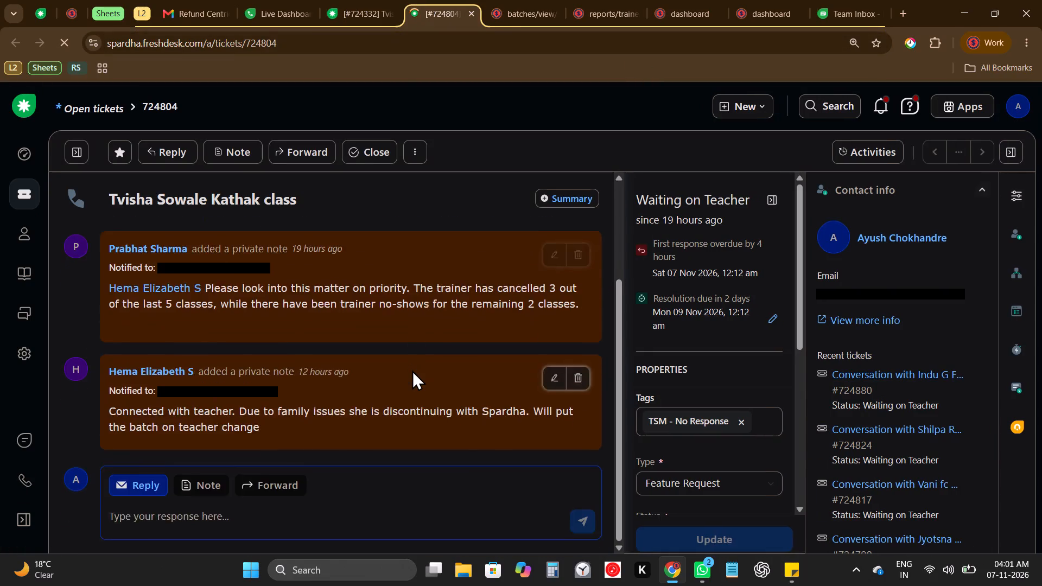
pyautogui.scroll(3, 412, 370)
pyautogui.scroll(-2, 412, 370)
pyautogui.click(243, 290)
pyautogui.moveTo(243, 290); pyautogui.dragTo(545, 314)
pyautogui.click(545, 314)
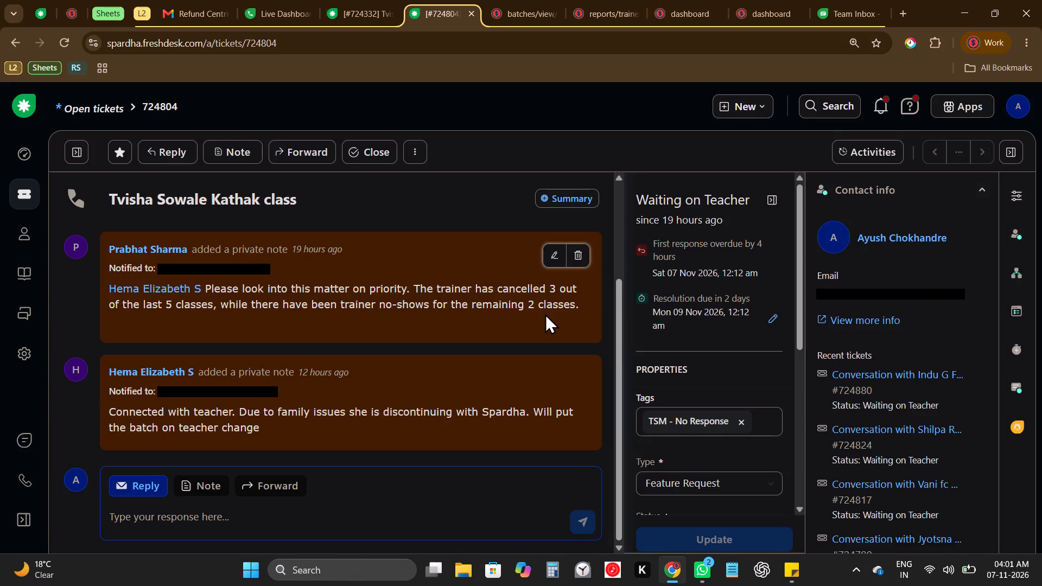
pyautogui.click(113, 412)
pyautogui.moveTo(113, 412); pyautogui.dragTo(149, 416)
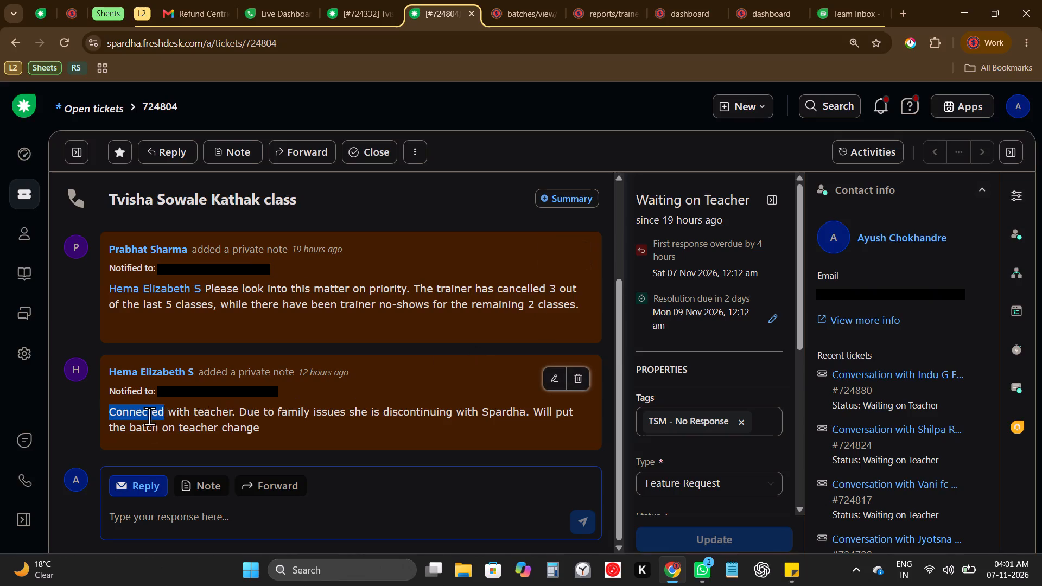
pyautogui.moveTo(149, 416); pyautogui.dragTo(305, 429)
pyautogui.click(305, 429)
pyautogui.moveTo(305, 429); pyautogui.dragTo(85, 364)
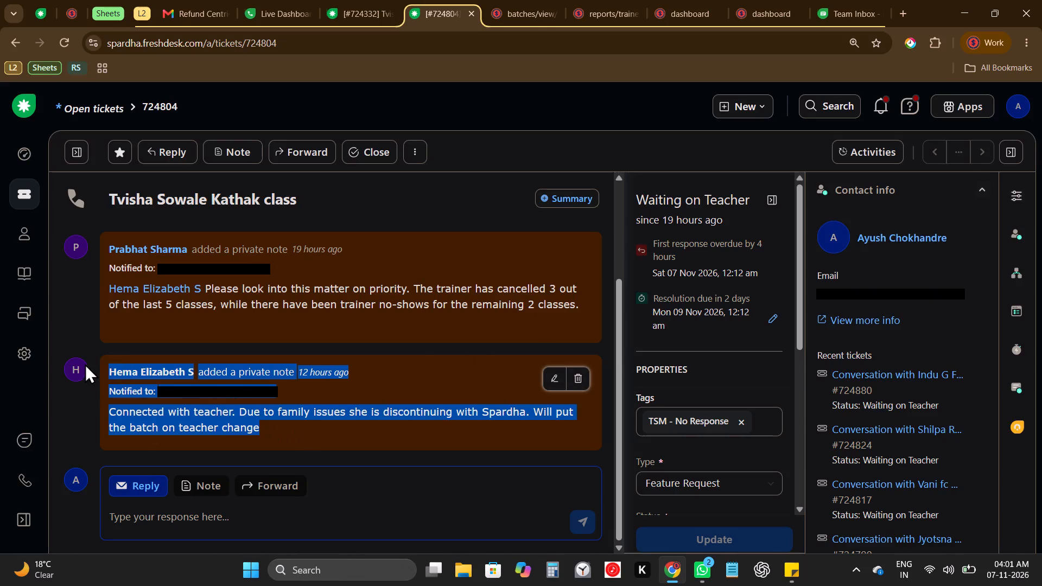
pyautogui.click(308, 417)
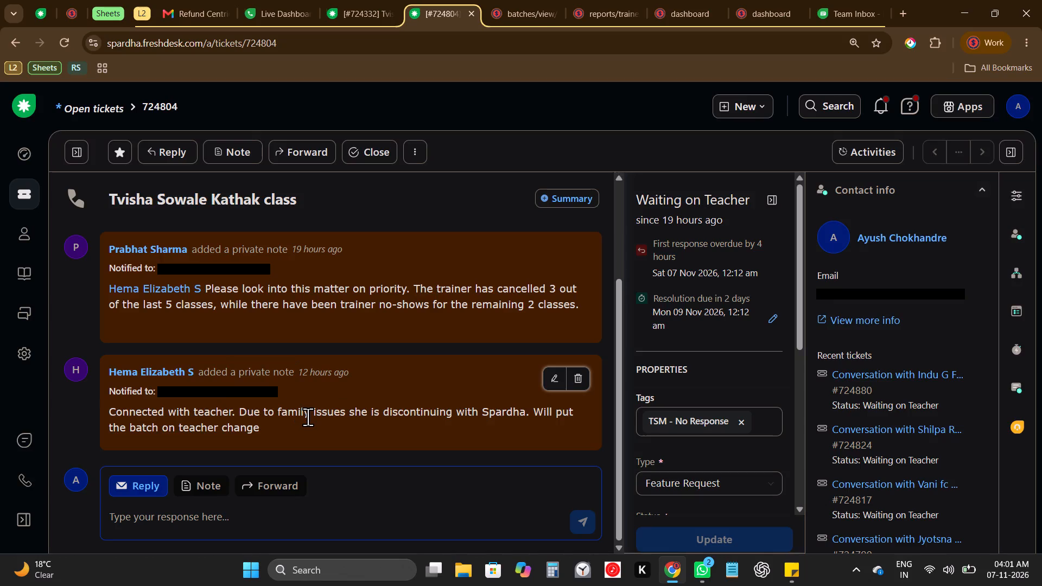
# Set the first available teacher as recommended in the Batch Teacher Change form and copy that teacher's name.
pyautogui.click(512, 0)
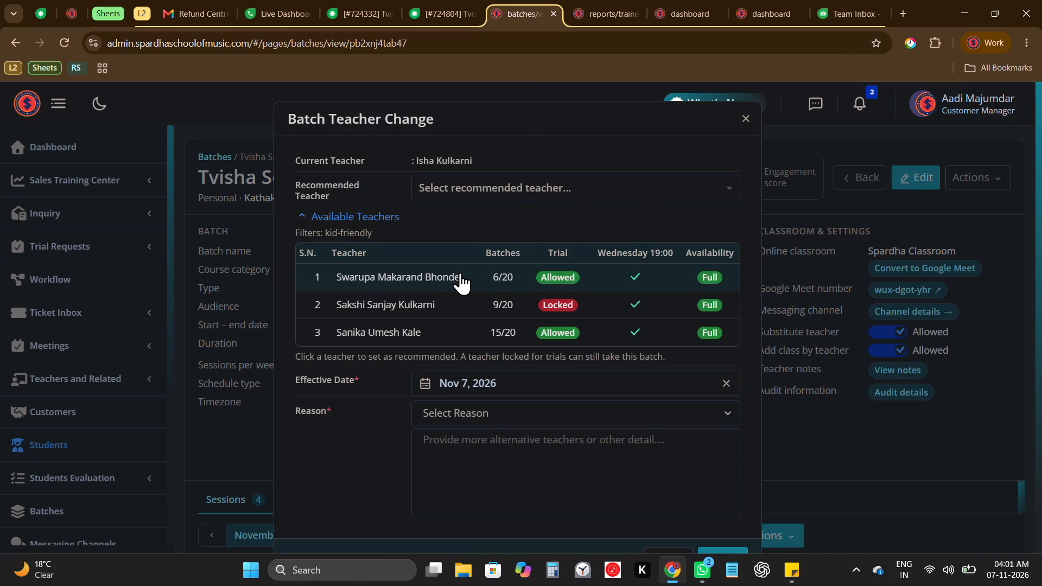
pyautogui.moveTo(460, 272); pyautogui.dragTo(336, 282)
pyautogui.hotkey('ctrl', 'c')
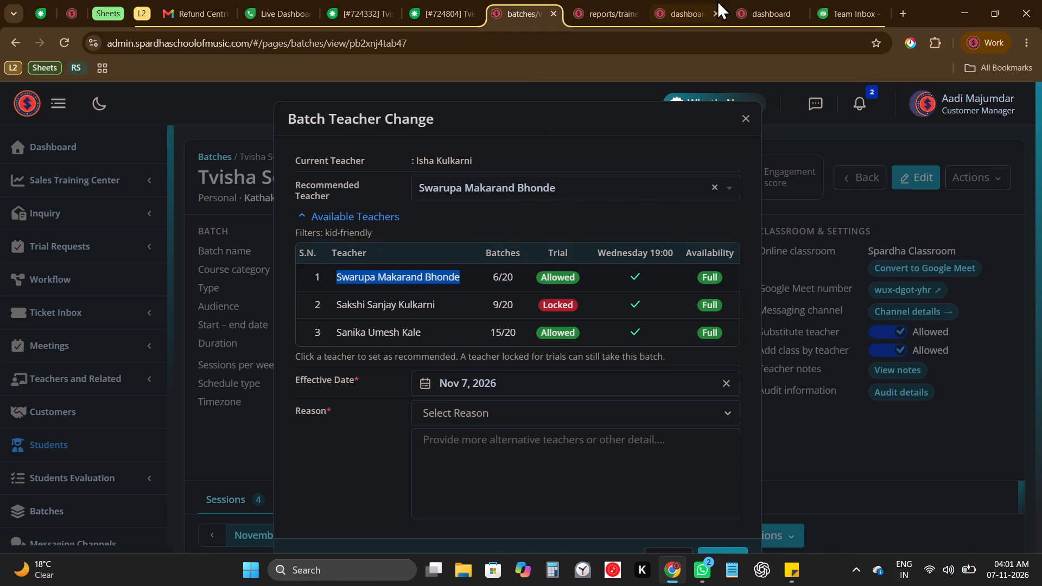
pyautogui.hotkey('ctrl', 'c')
# Find the first available teacher in the Teachers list by the copied name, review their profile, and return to the list.
pyautogui.click(738, 0)
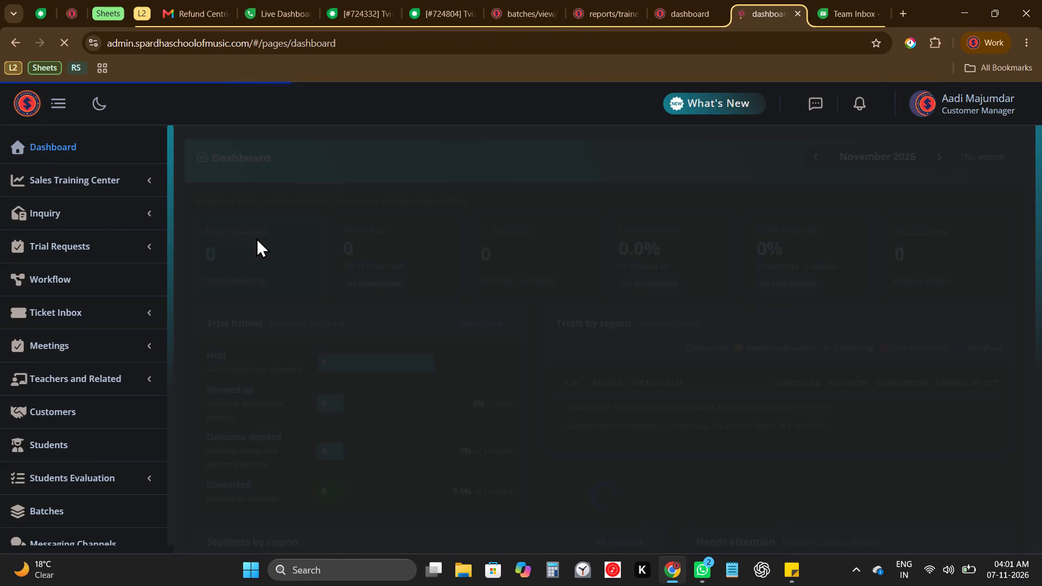
pyautogui.click(130, 372)
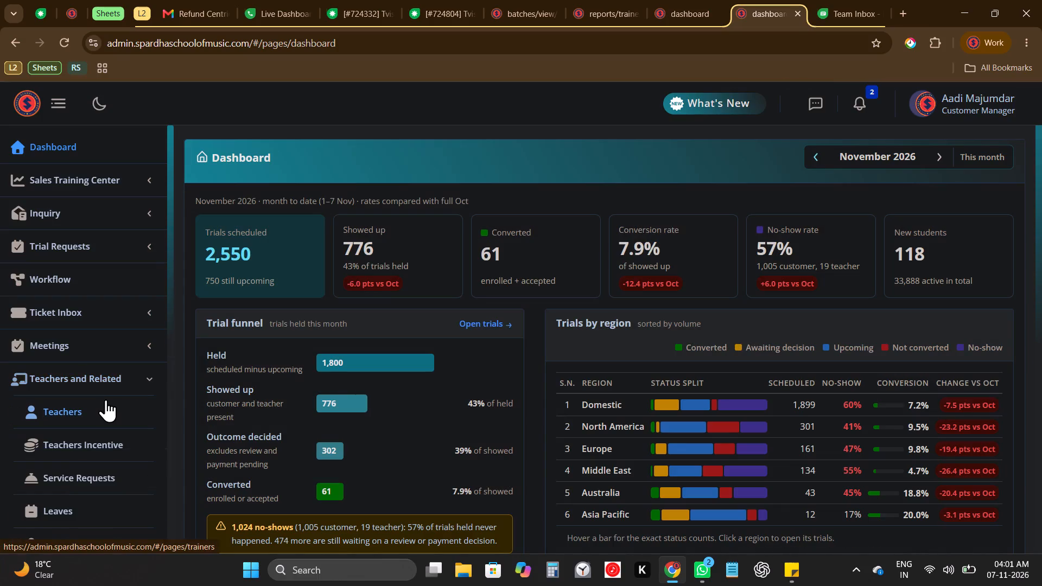
pyautogui.click(106, 399)
pyautogui.tripleClick(325, 212)
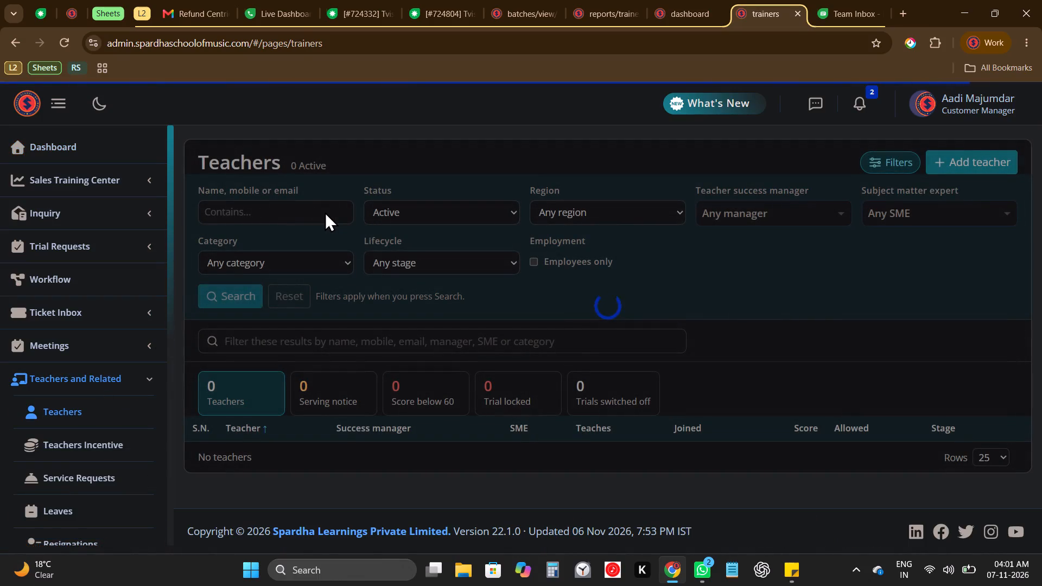
pyautogui.tripleClick(325, 212)
pyautogui.doubleClick(325, 212)
pyautogui.hotkey('ctrl', 'v')
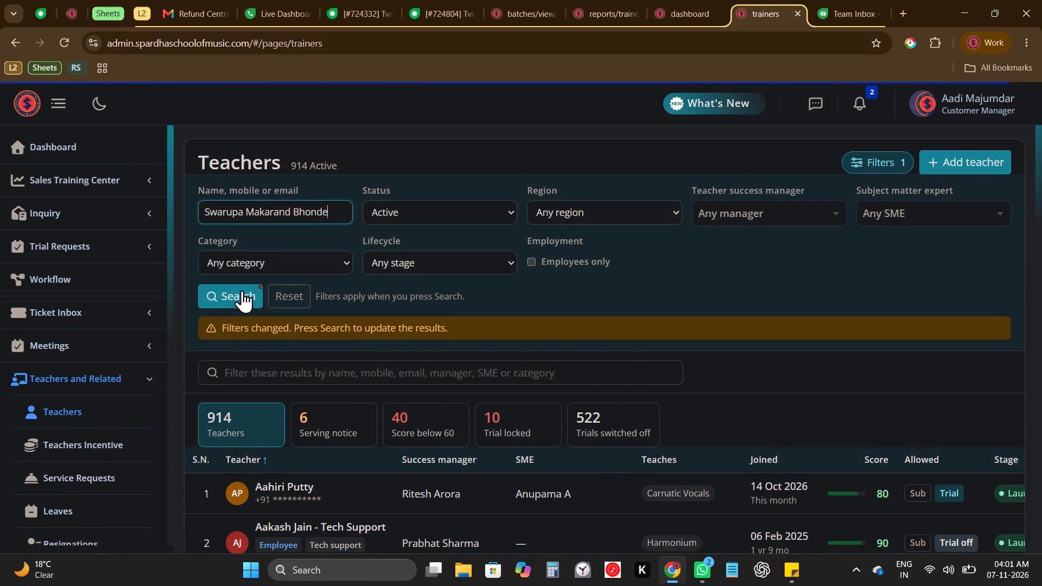
pyautogui.click(234, 301)
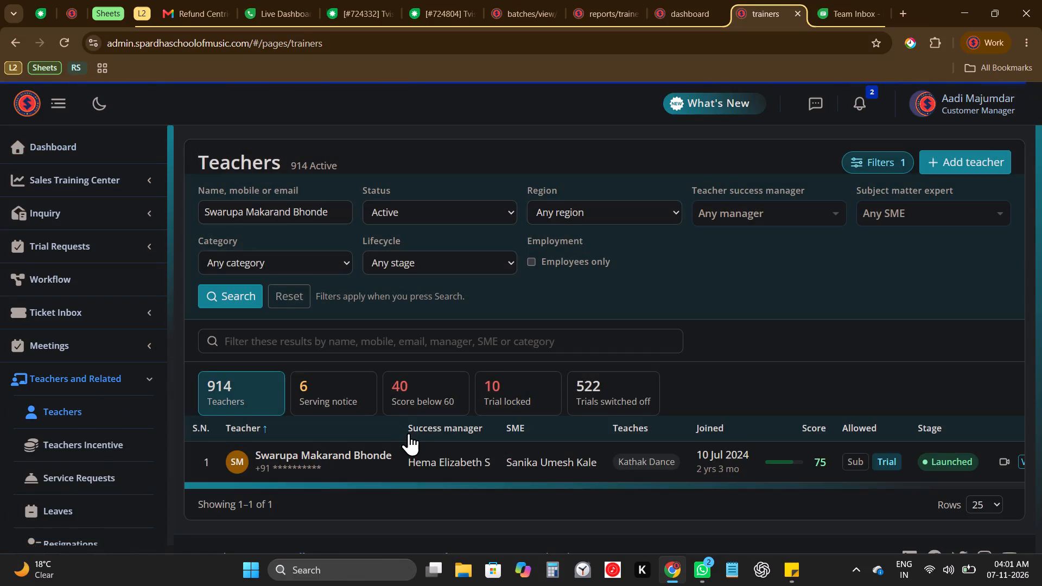
pyautogui.click(412, 449)
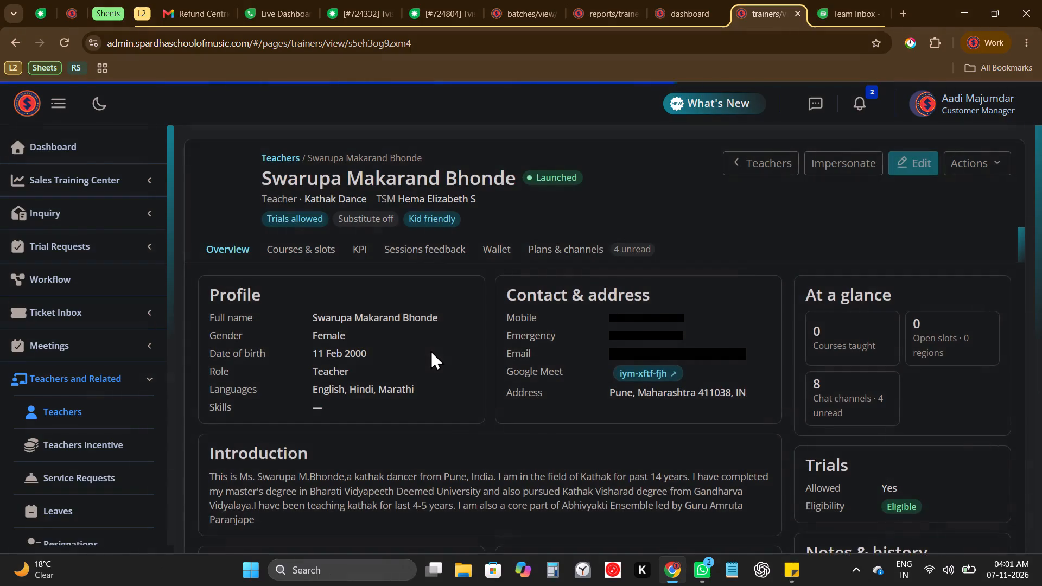
pyautogui.scroll(-1, 463, 428)
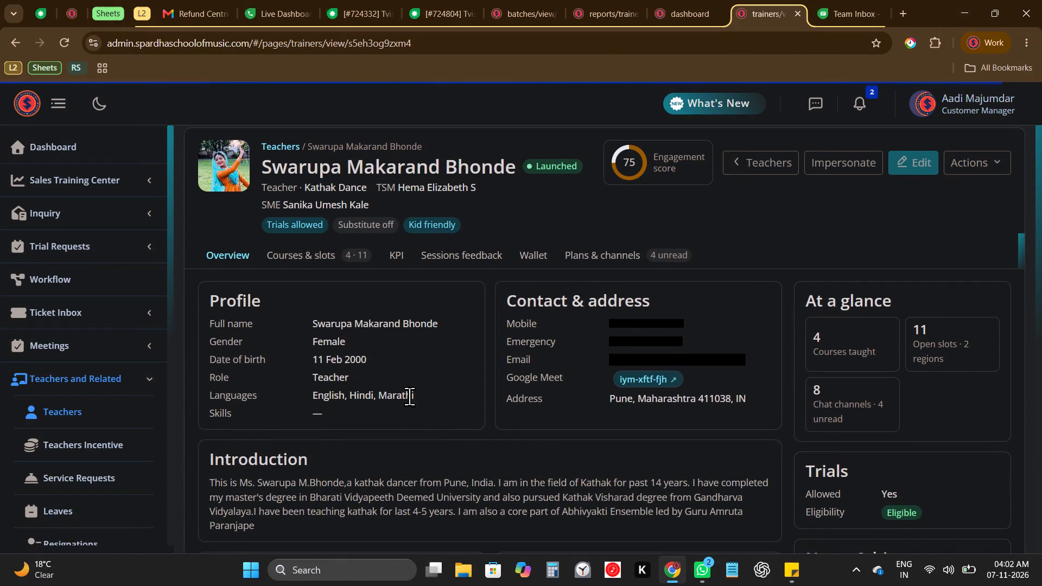
pyautogui.scroll(-1, 393, 397)
pyautogui.scroll(1, 393, 397)
pyautogui.hscroll(3, 393, 397)
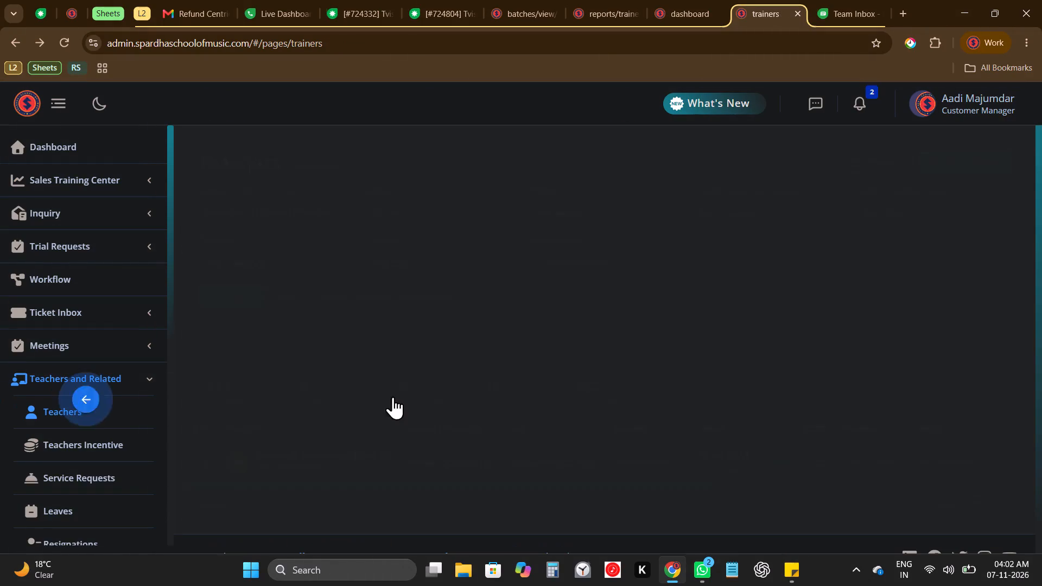
# Set the third available teacher as recommended in the Batch Teacher Change form and copy that teacher's name.
pyautogui.click(449, 0)
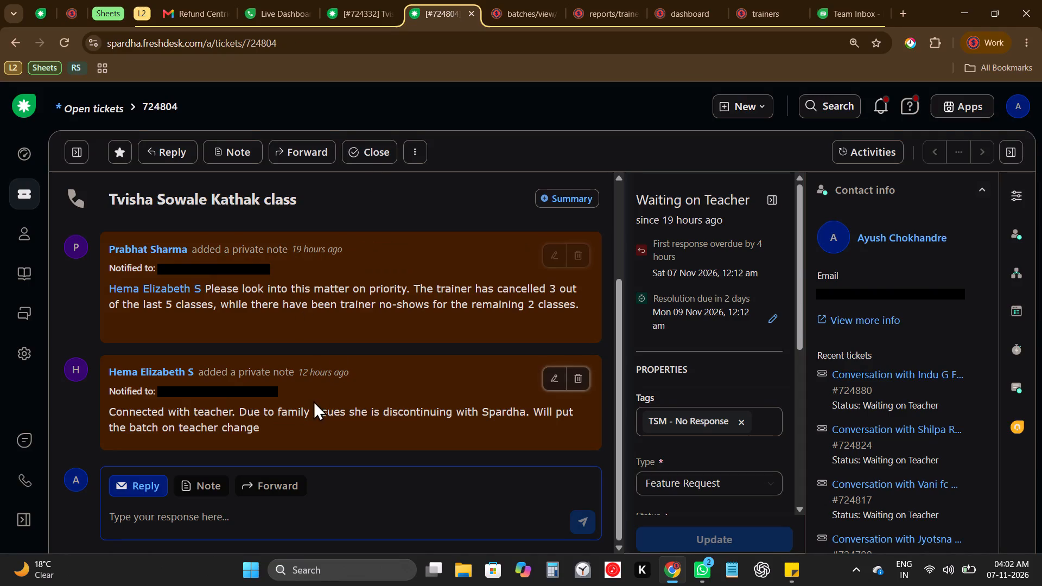
pyautogui.click(548, 0)
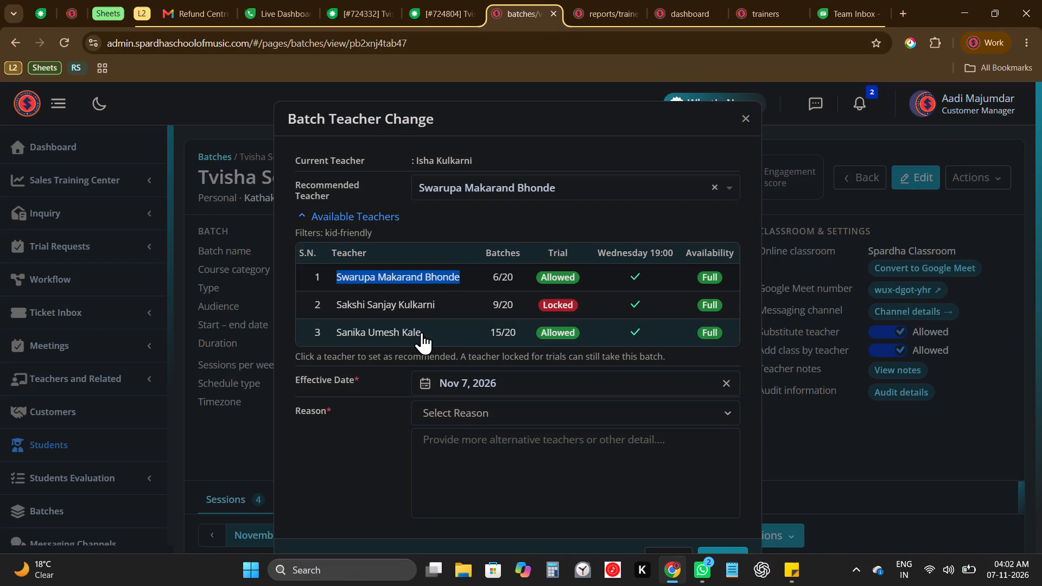
pyautogui.moveTo(436, 332); pyautogui.dragTo(334, 337)
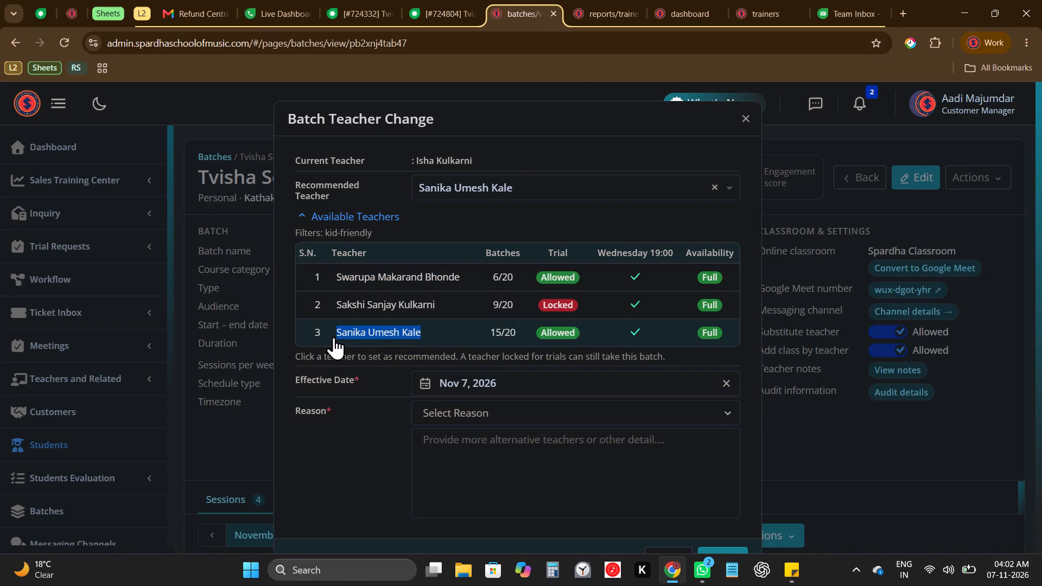
pyautogui.hotkey('ctrl', 'c')
# Search the Teachers list for the third available teacher's copied name and review their profile overview.
pyautogui.click(777, 0)
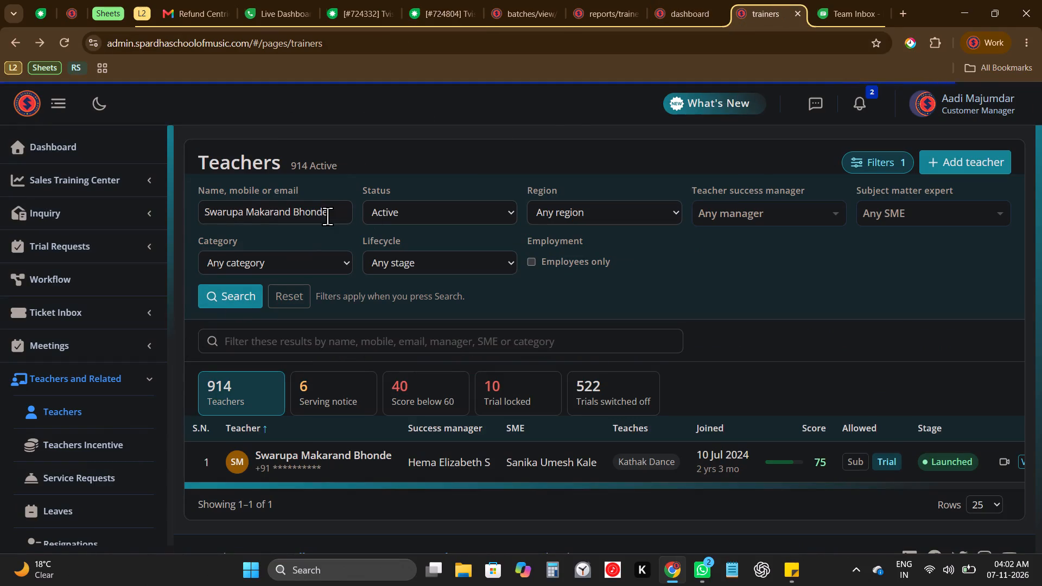
pyautogui.tripleClick(326, 205)
pyautogui.hotkey('ctrl', 'v')
pyautogui.click(231, 280)
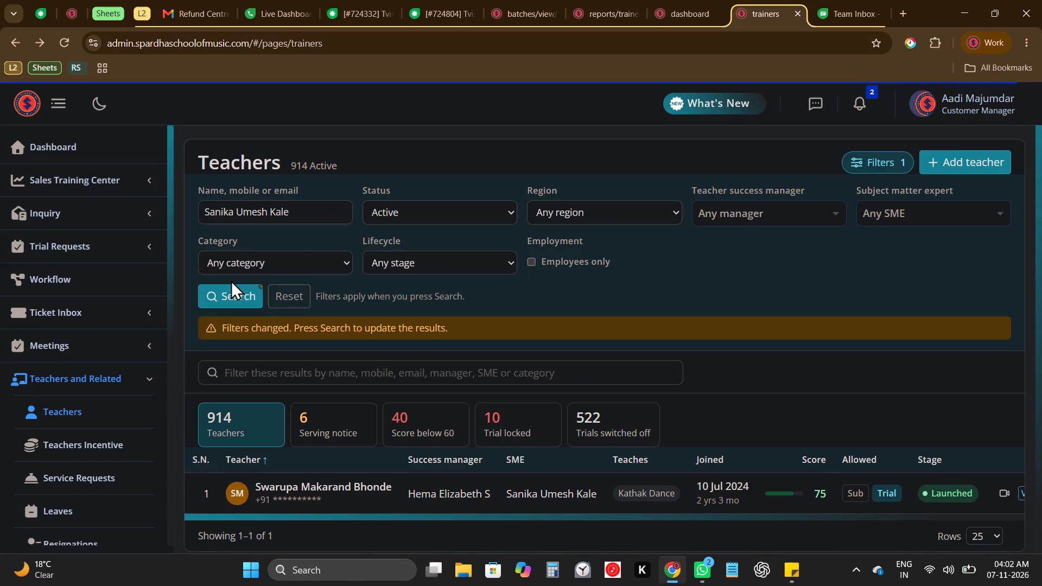
pyautogui.click(236, 291)
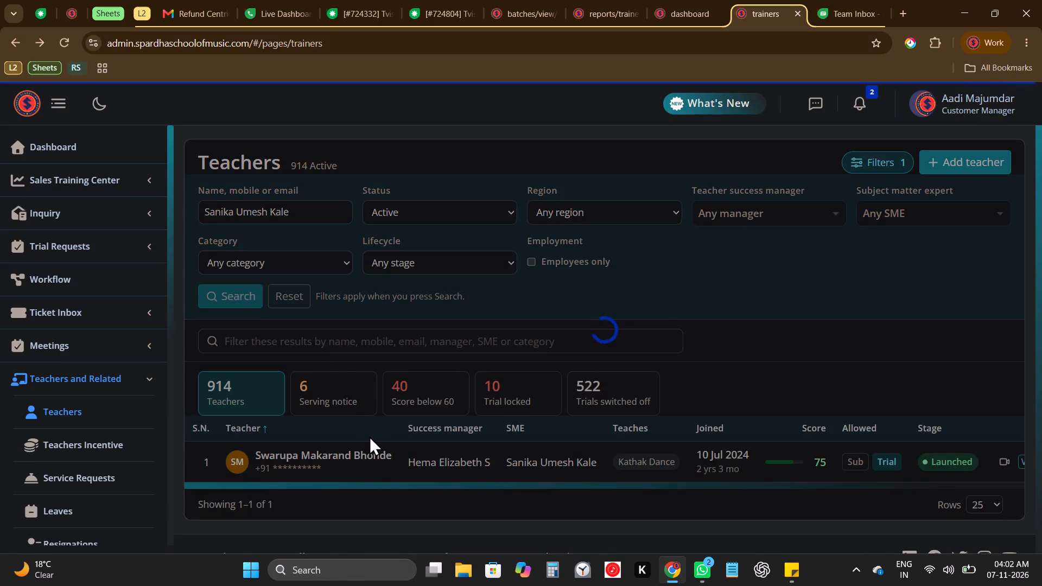
pyautogui.click(392, 468)
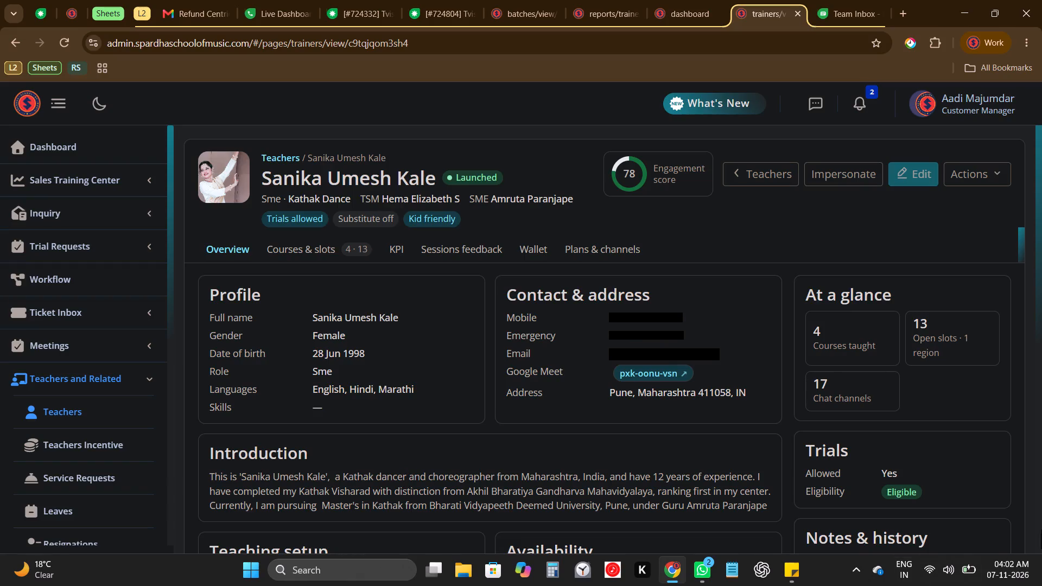
# Check the computer's Bluetooth devices for the connected earbuds.
pyautogui.click(950, 569)
pyautogui.click(931, 325)
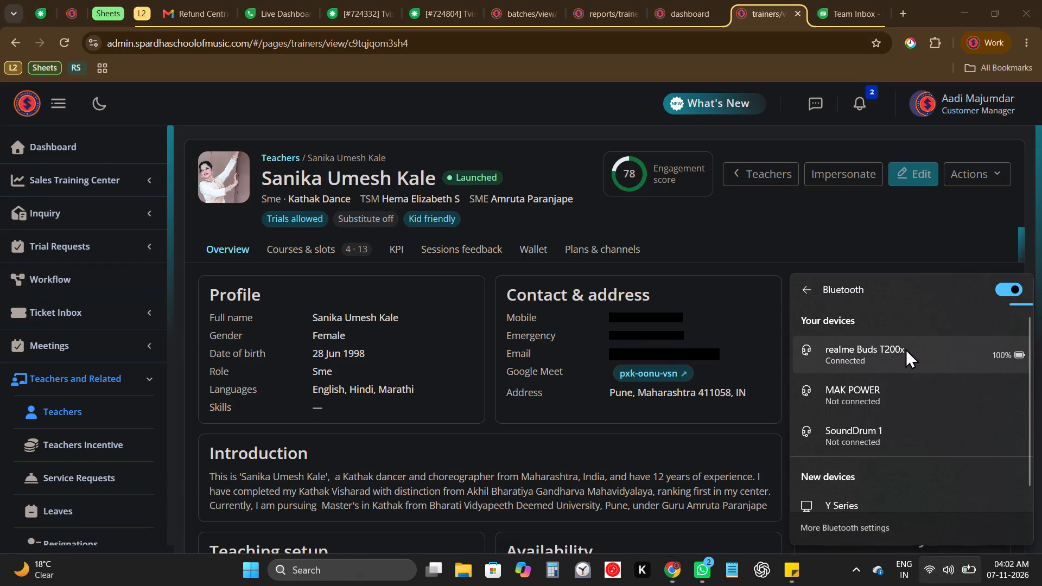
# Copy the customer's mobile phone number from the contact info of parent ticket #724332.
pyautogui.click(481, 0)
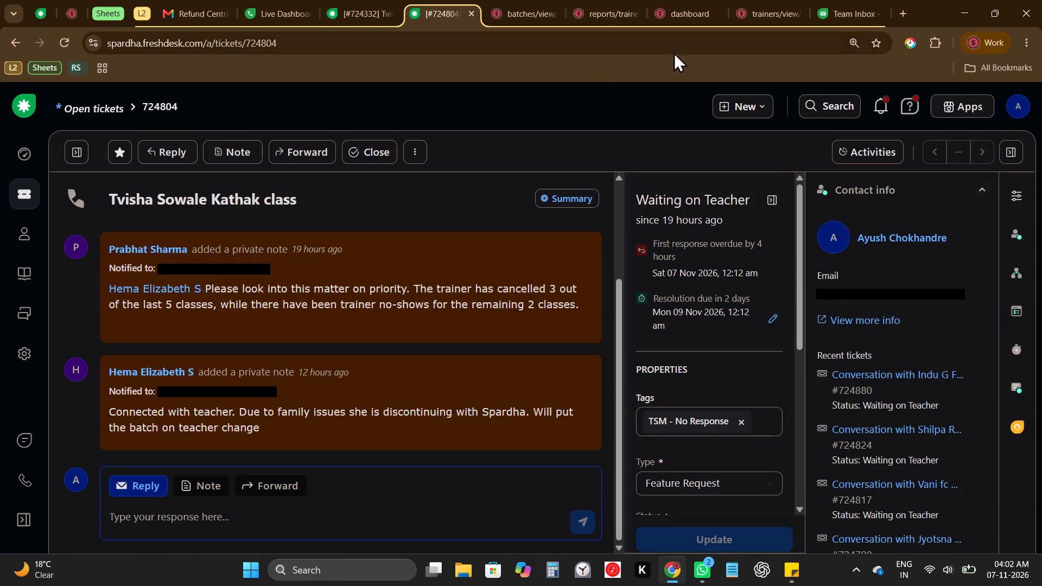
pyautogui.click(368, 0)
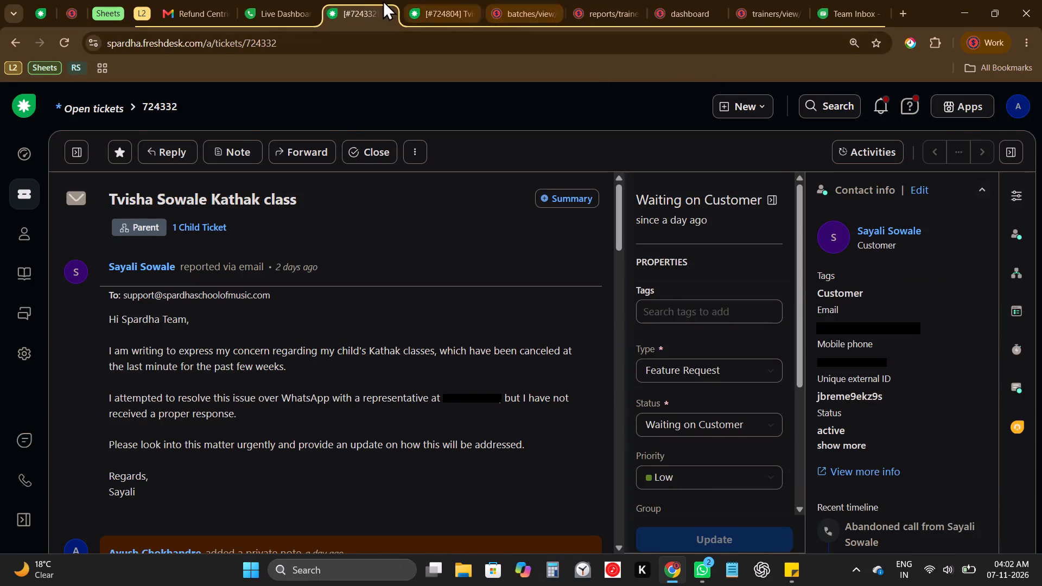
pyautogui.tripleClick(914, 357)
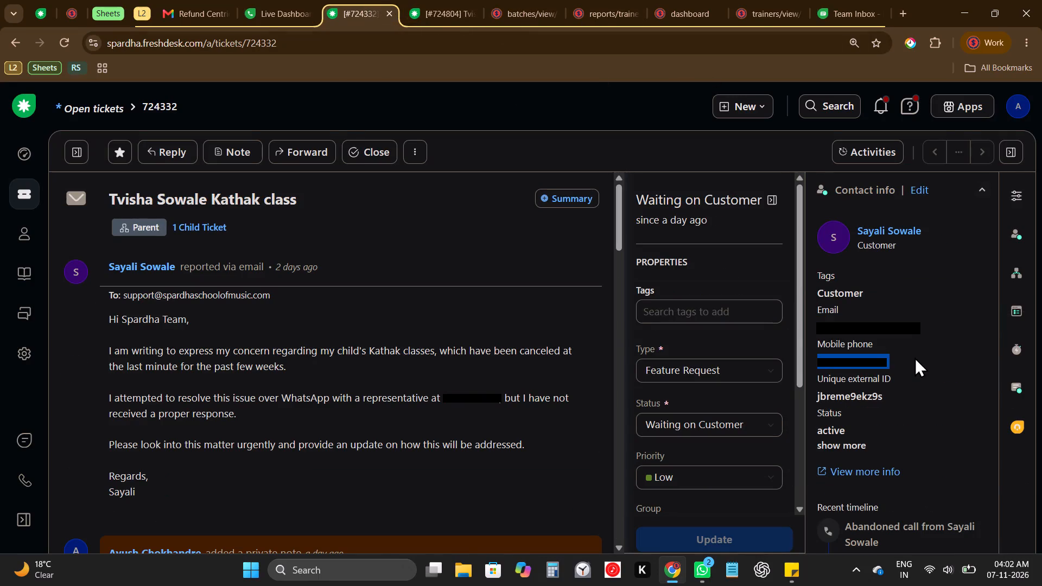
pyautogui.hotkey('ctrl', 'c')
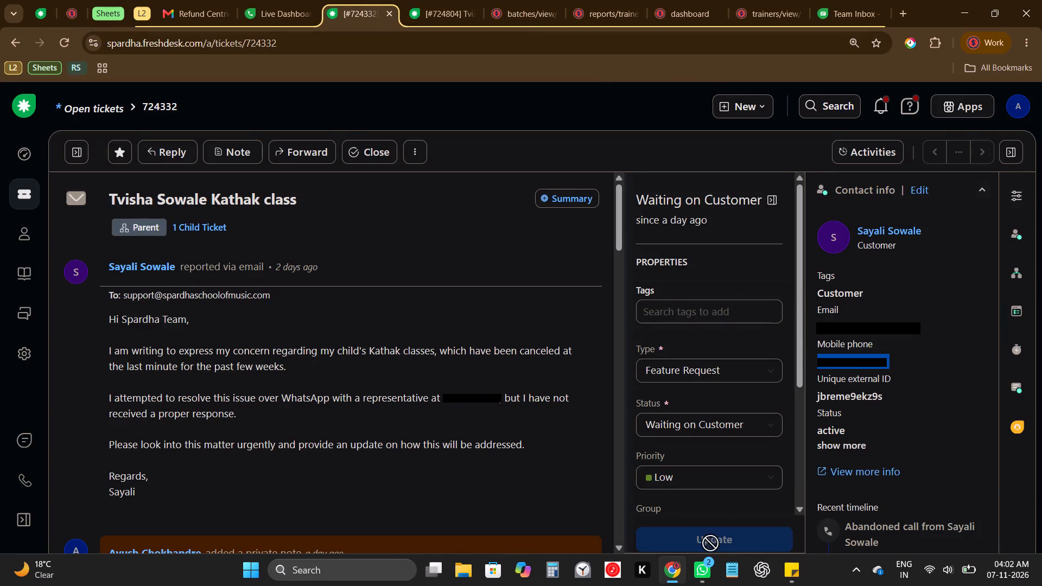
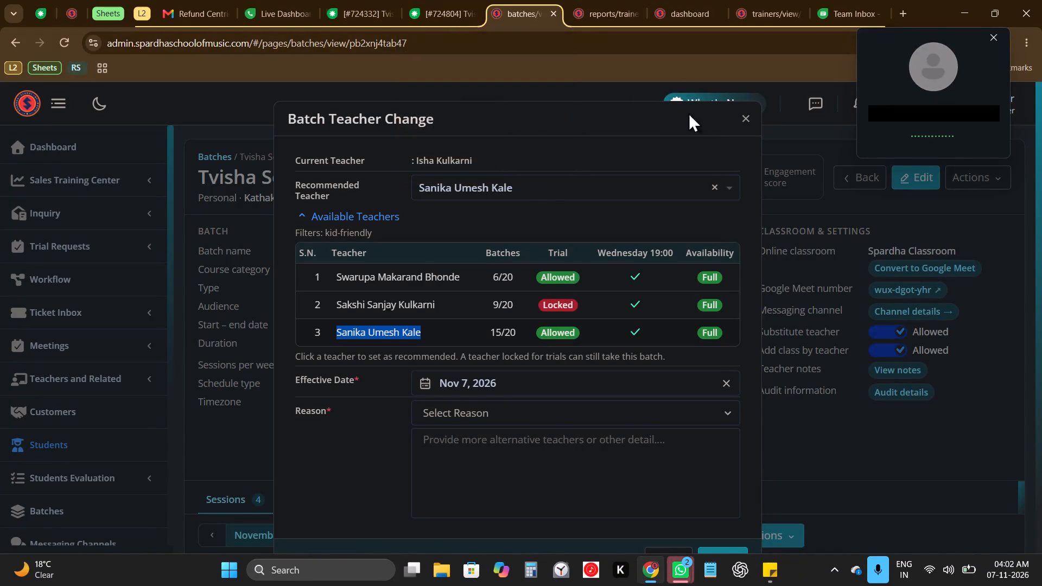
# Close the Batch Teacher Change form without submitting it.
pyautogui.click(734, 113)
pyautogui.click(736, 114)
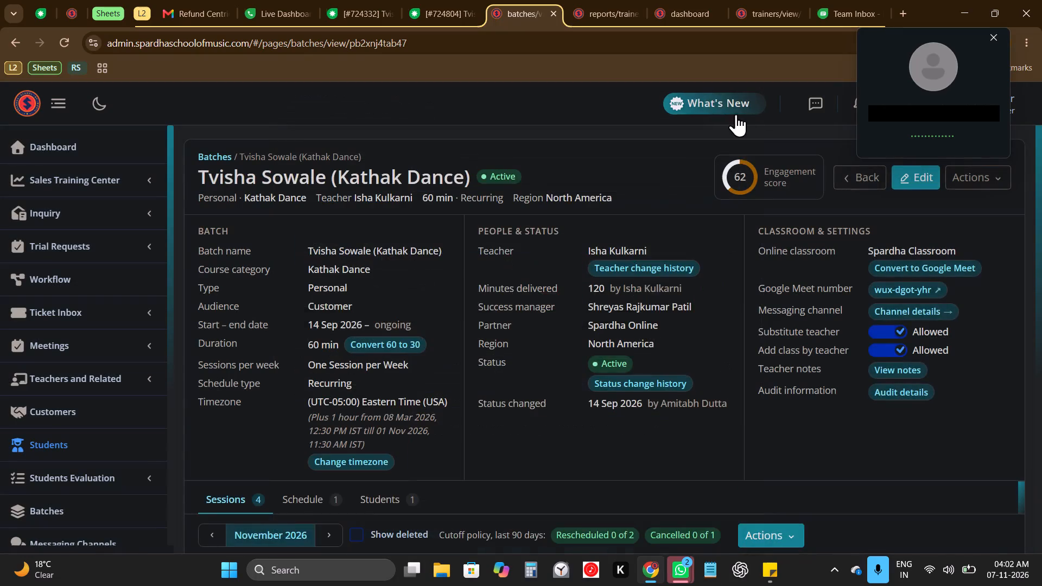
# Open the enrolled student's profile from the Kathak Dance batch's student list and check the enrollments and batches.
pyautogui.scroll(-1, 446, 451)
pyautogui.click(393, 420)
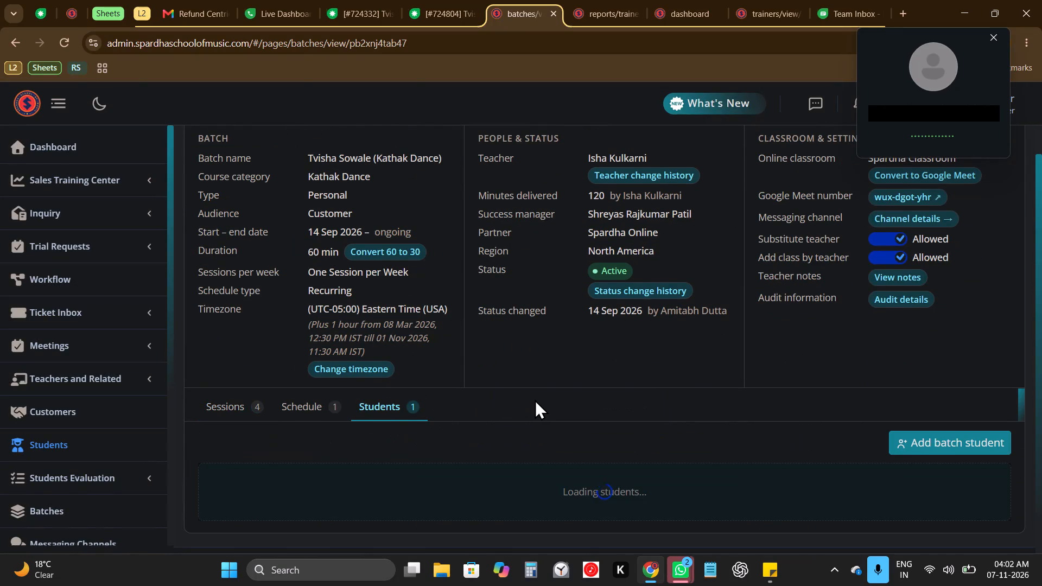
pyautogui.scroll(-1, 535, 399)
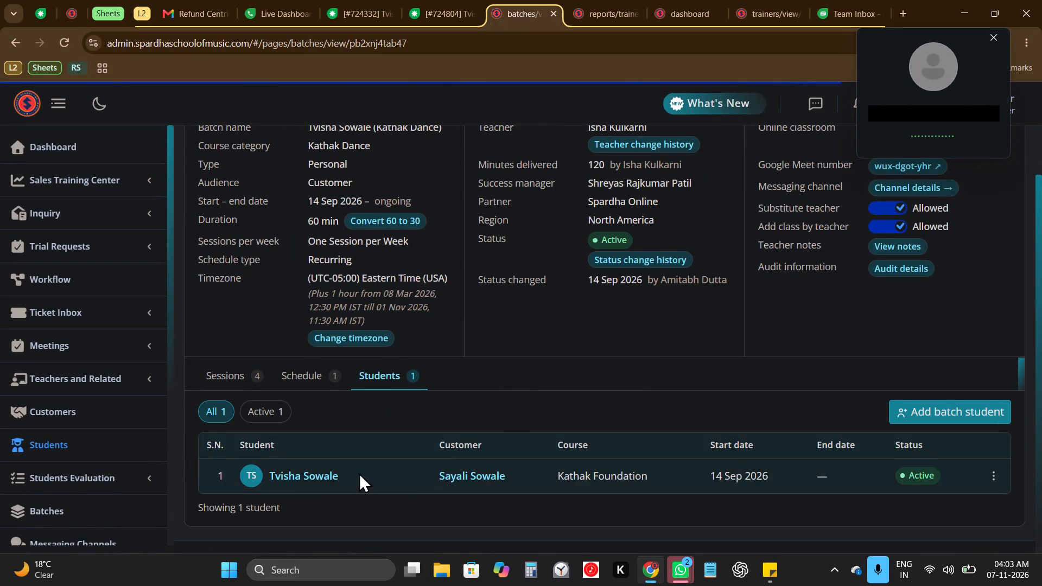
pyautogui.click(313, 477)
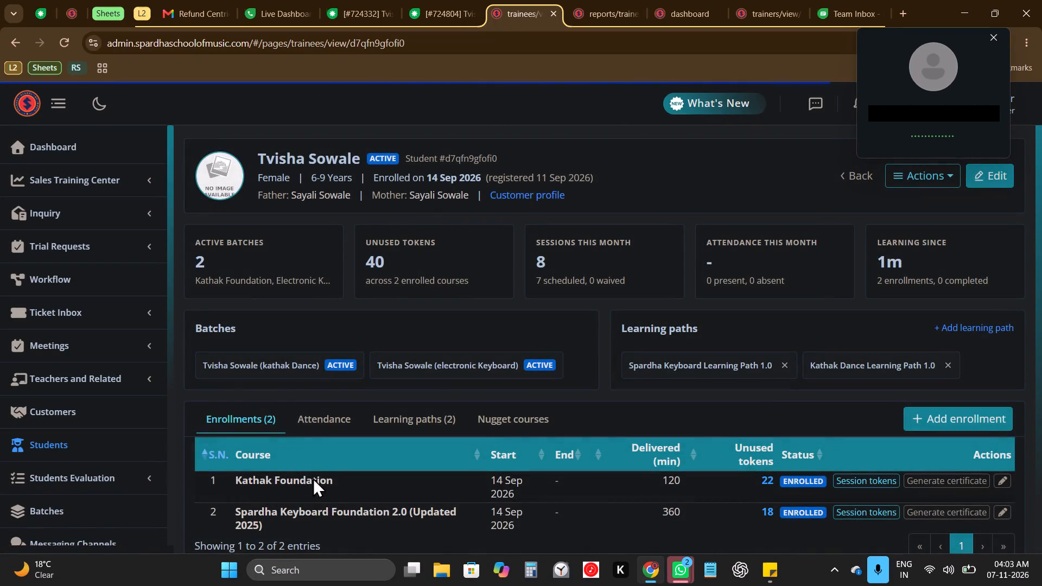
# Return to the student's Kathak Dance batch and review its sessions for November and October 2026.
pyautogui.click(355, 352)
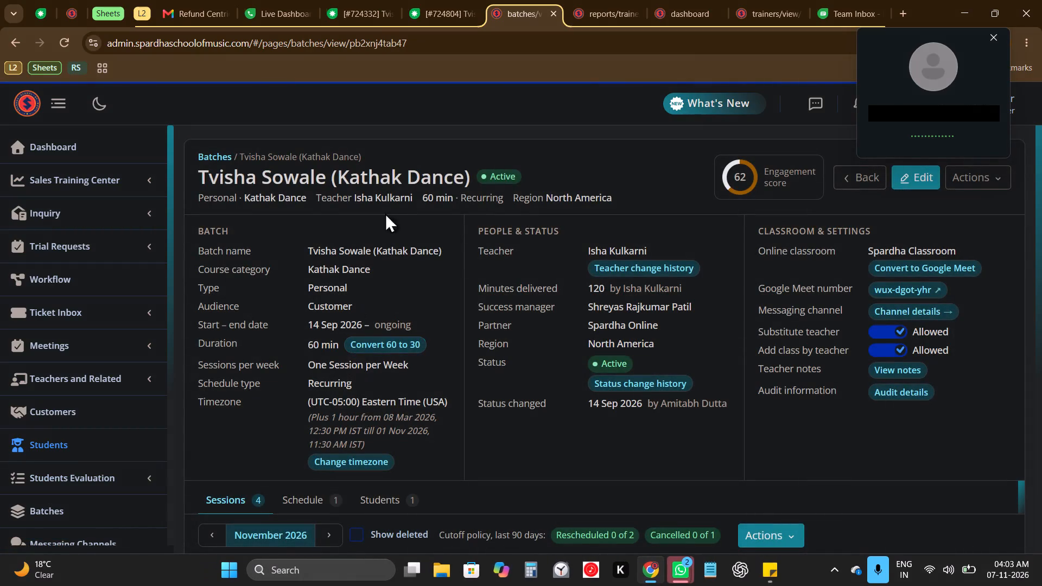
pyautogui.click(380, 191)
pyautogui.moveTo(380, 191); pyautogui.dragTo(423, 186)
pyautogui.click(423, 186)
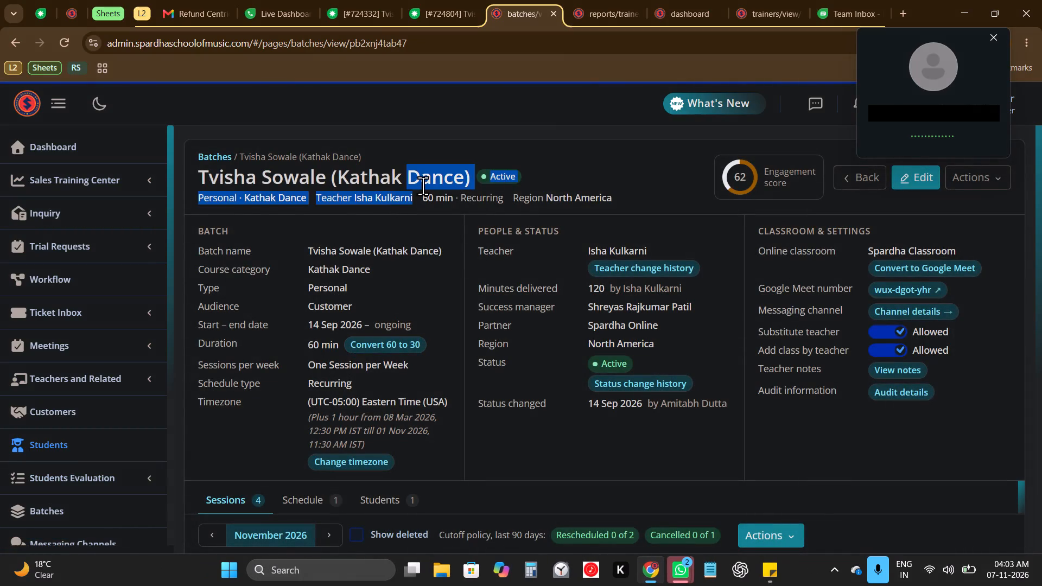
pyautogui.moveTo(423, 186); pyautogui.dragTo(379, 183)
pyautogui.click(381, 0)
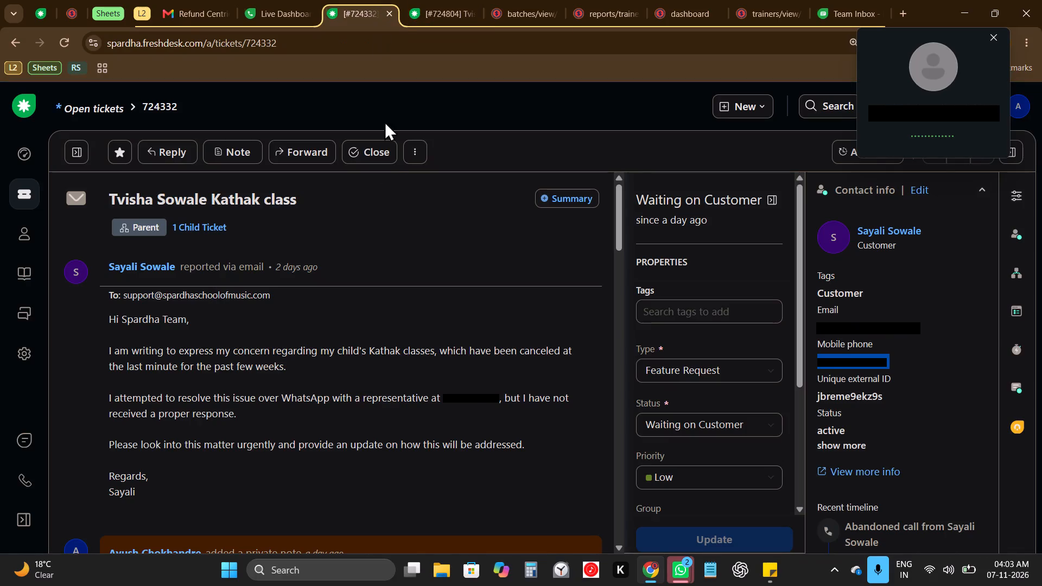
pyautogui.click(539, 0)
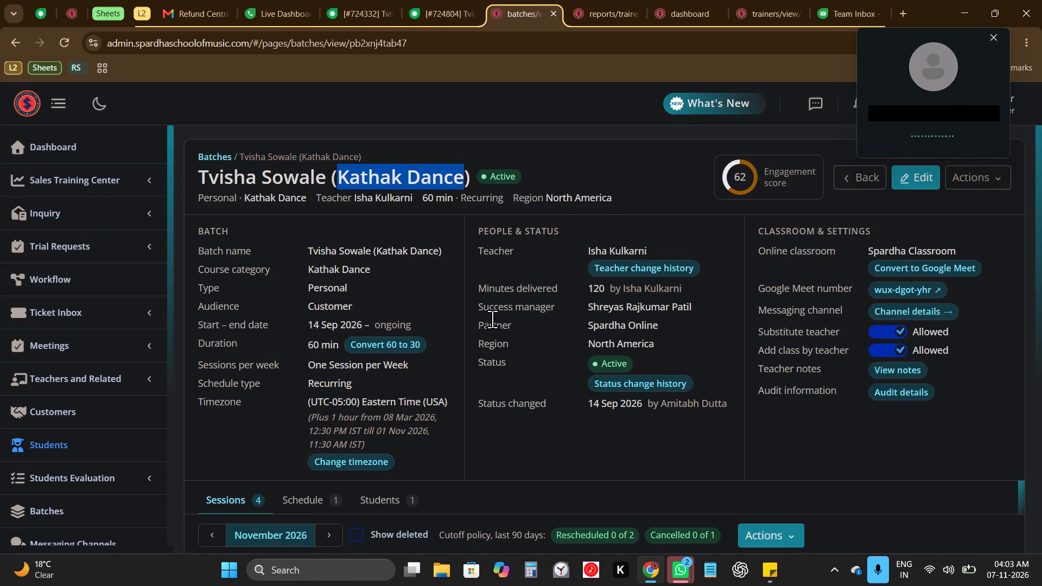
pyautogui.scroll(-3, 492, 319)
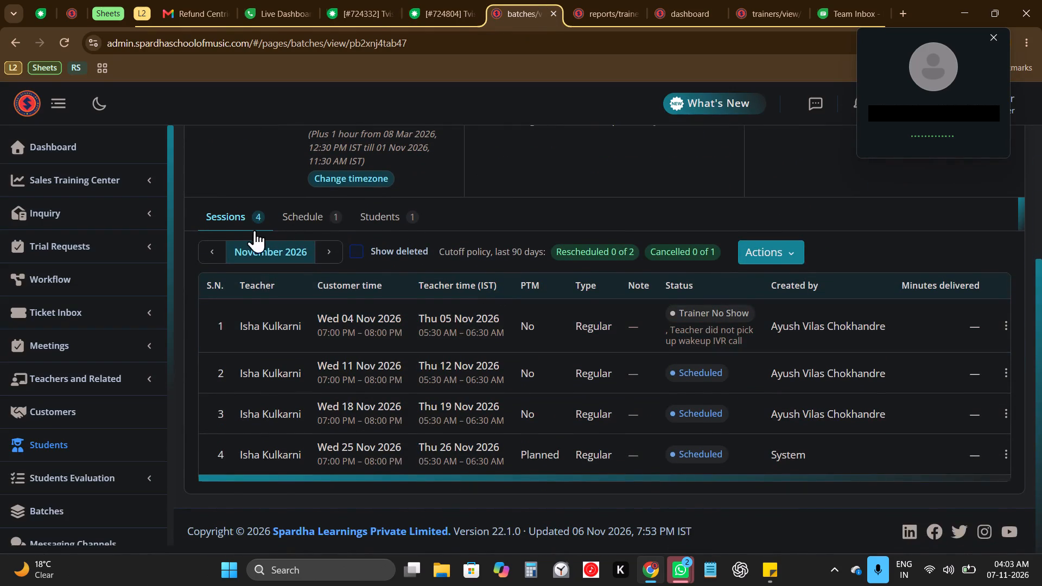
pyautogui.click(214, 250)
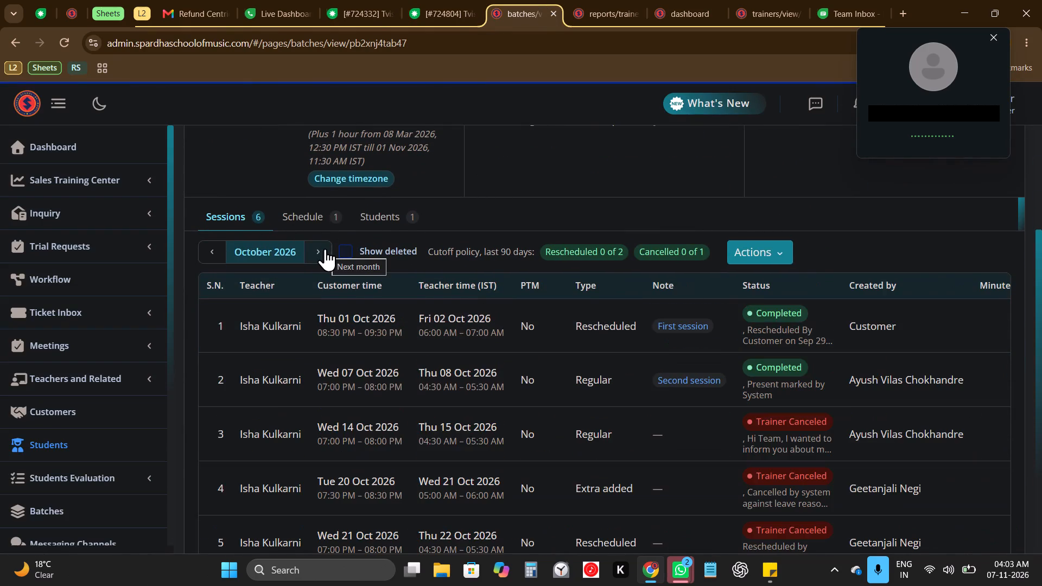
# Open ticket #724804 about the Kathak class to check its private notes on the teacher.
pyautogui.click(446, 0)
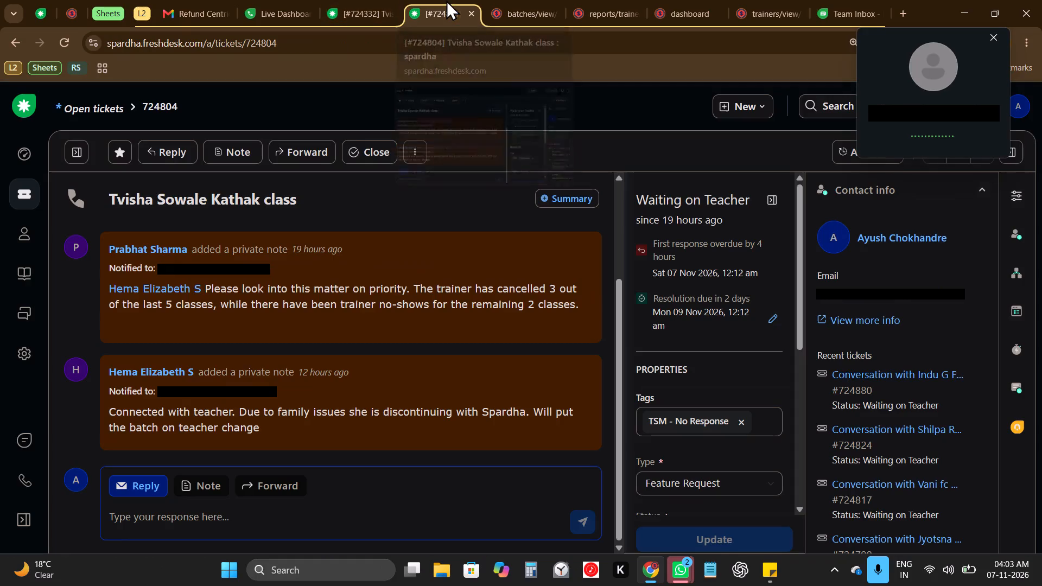
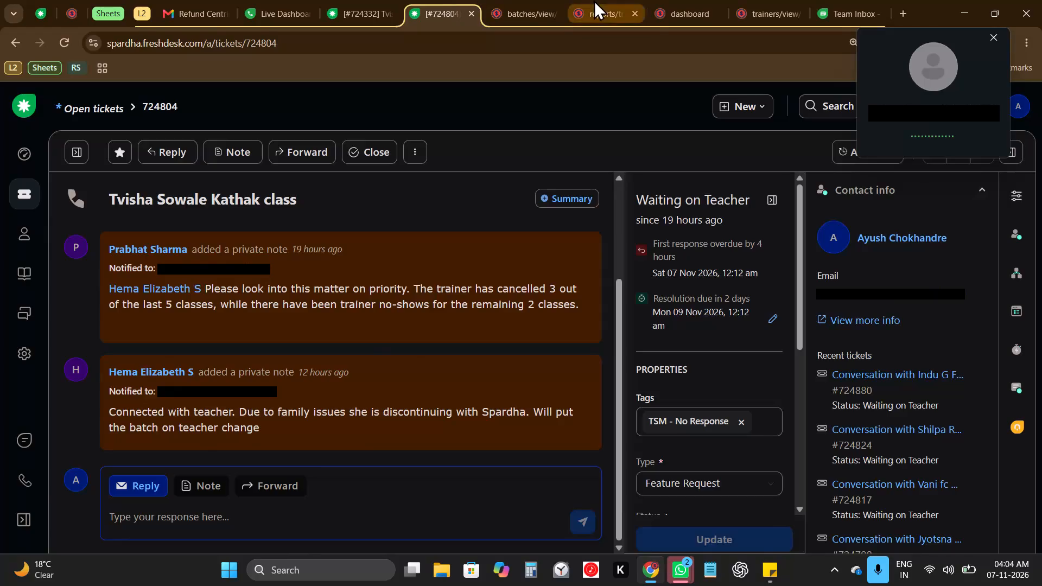
# Return to the student's Kathak Dance batch and re-check its October 2026 sessions and recurring class schedule.
pyautogui.click(594, 0)
pyautogui.click(488, 0)
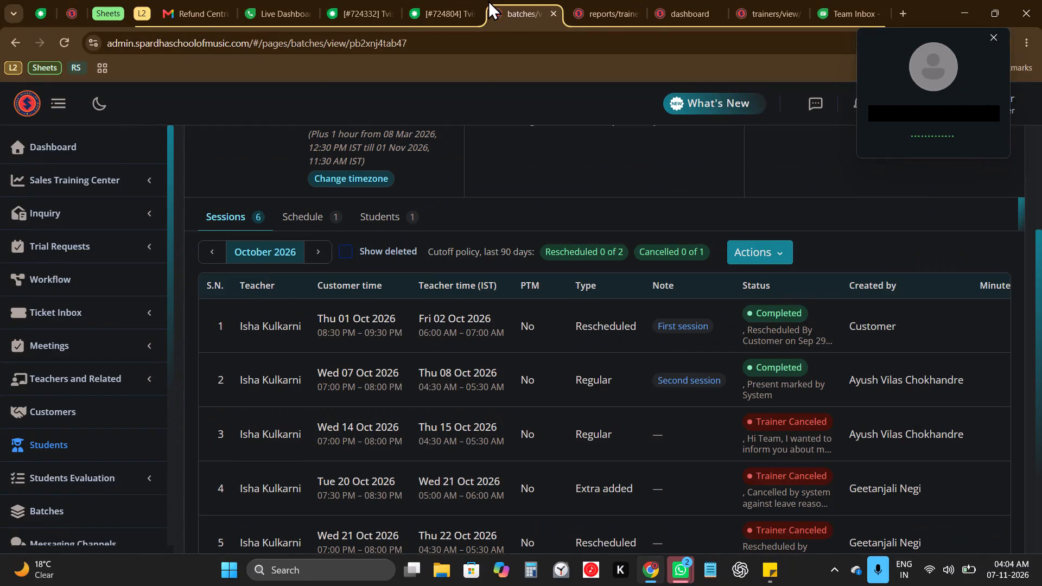
pyautogui.click(606, 0)
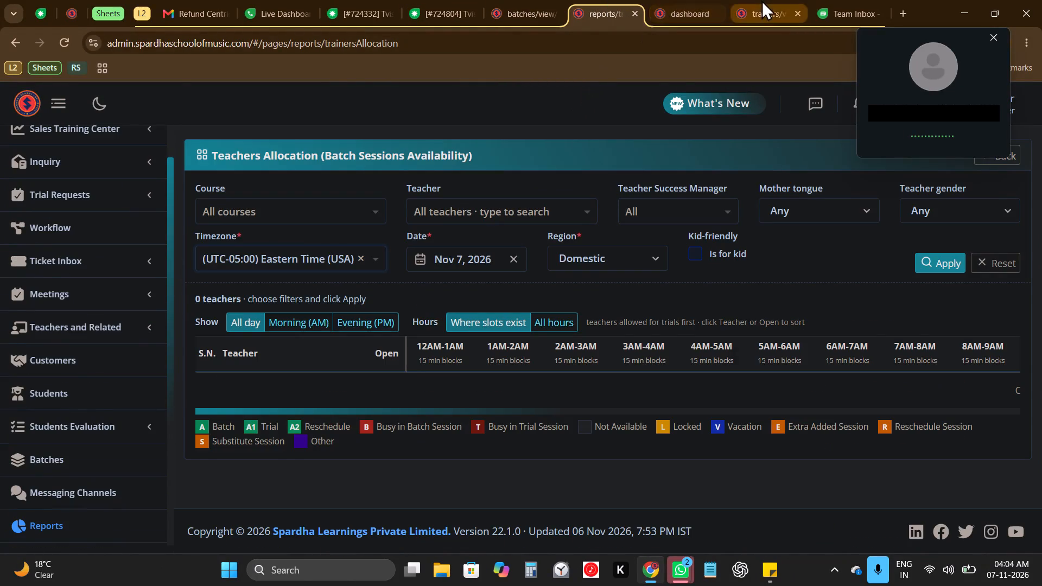
pyautogui.click(761, 0)
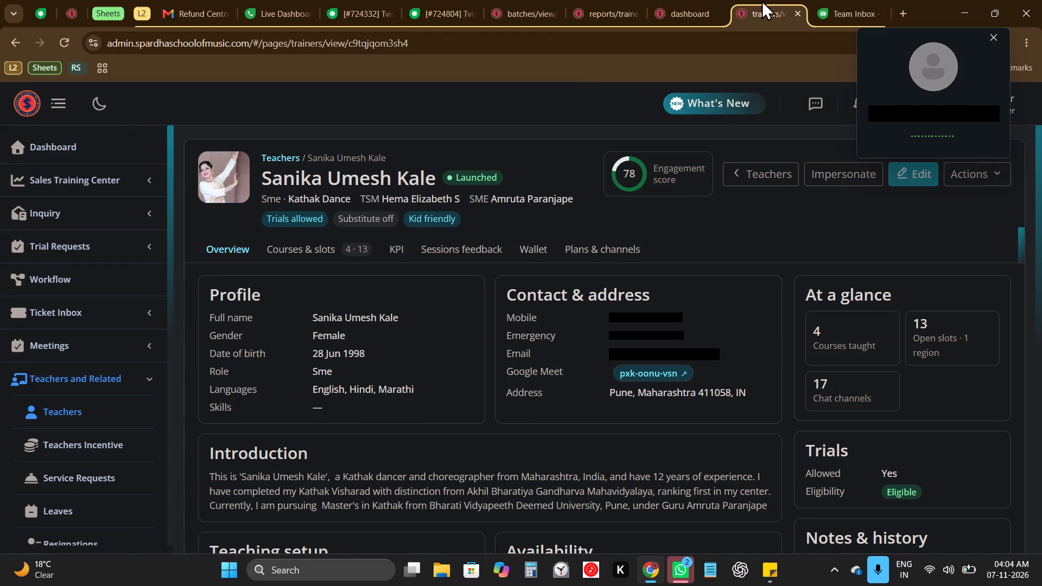
pyautogui.click(548, 1)
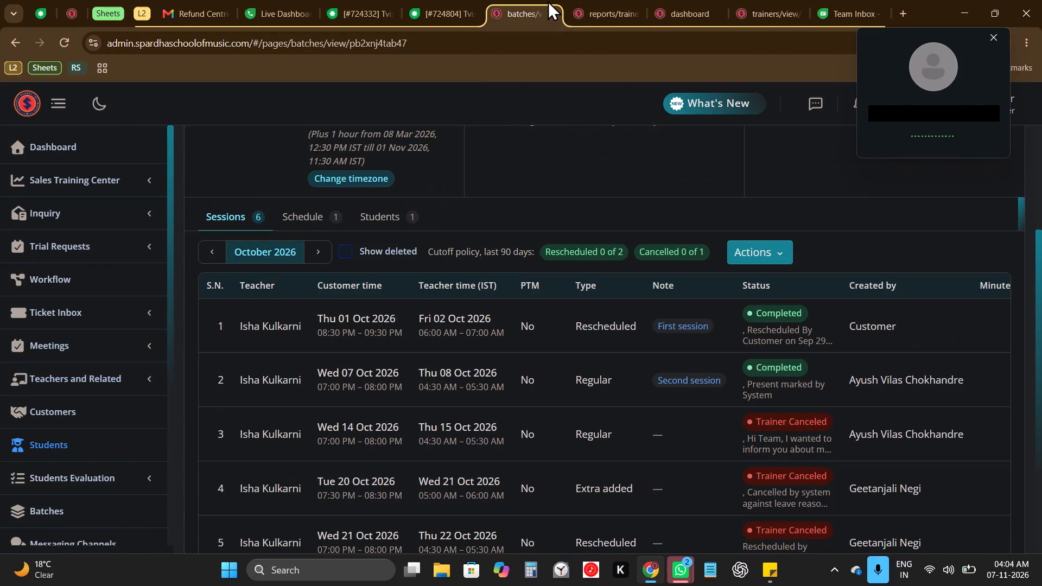
pyautogui.scroll(-2, 557, 351)
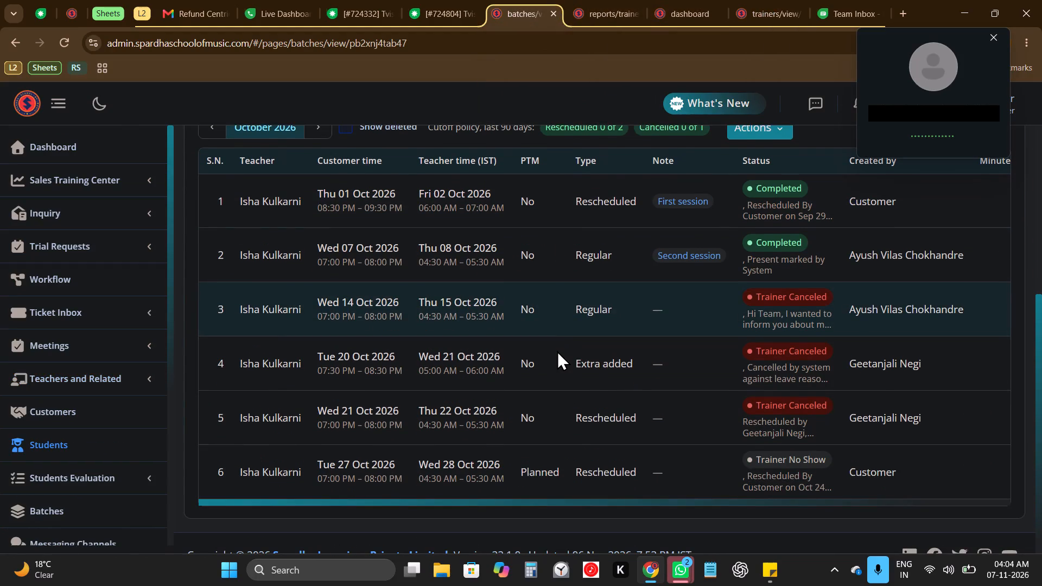
pyautogui.scroll(1, 557, 351)
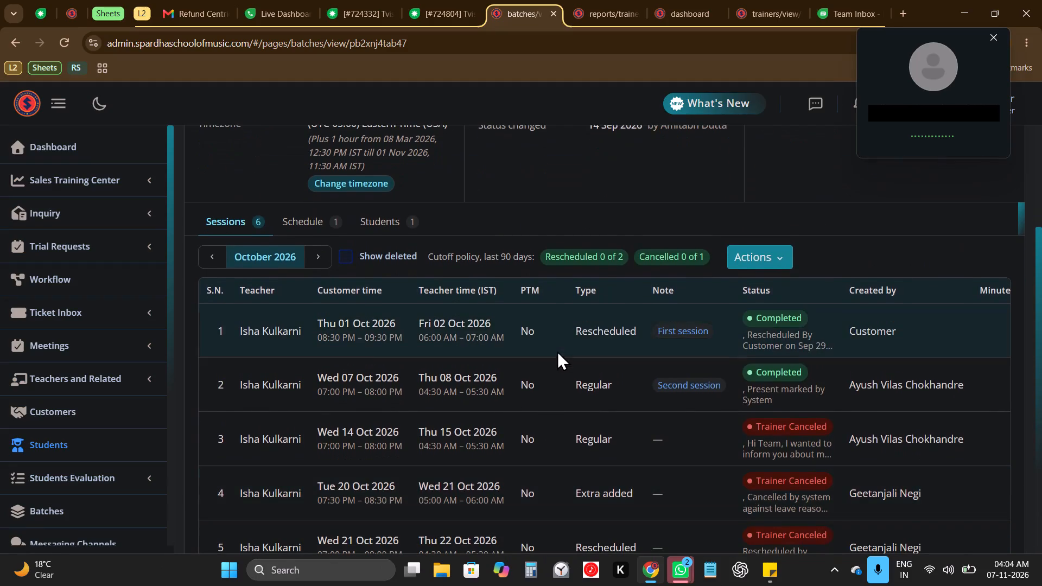
pyautogui.click(332, 214)
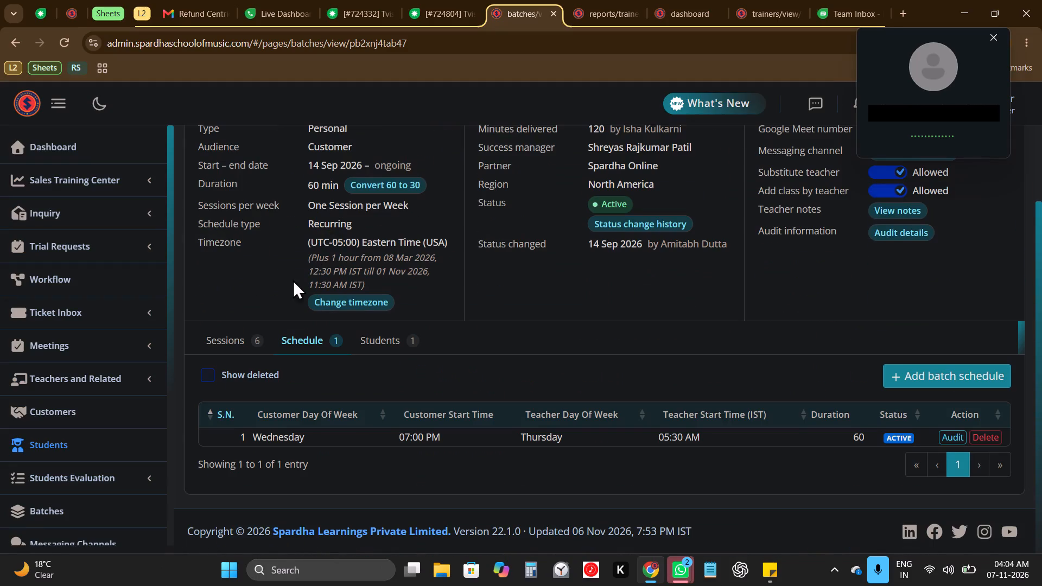
pyautogui.click(239, 328)
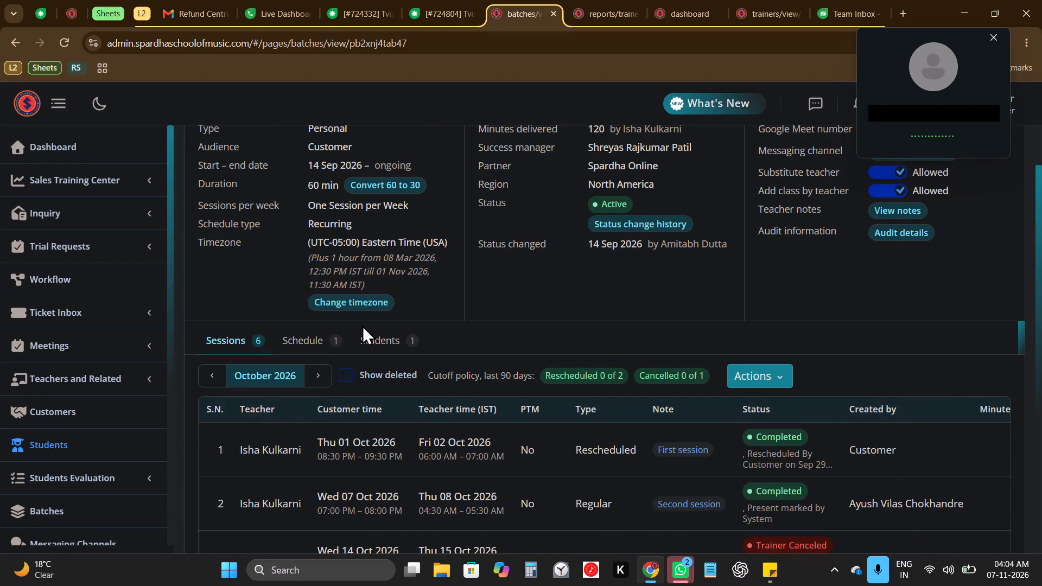
# Check the Kathak Dance batch's recurring class schedule and review its October 2026 sessions.
pyautogui.click(334, 340)
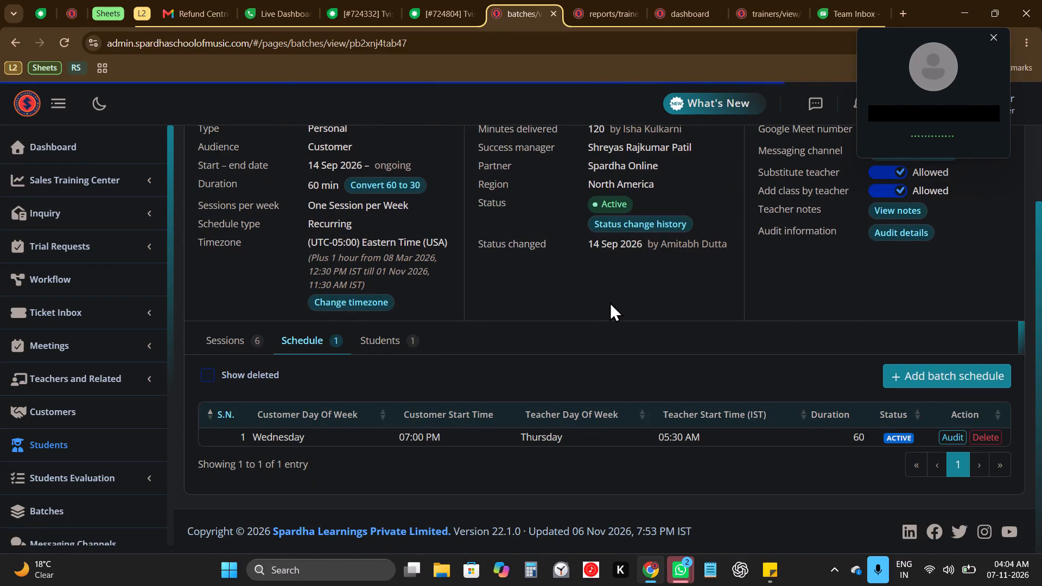
pyautogui.click(255, 337)
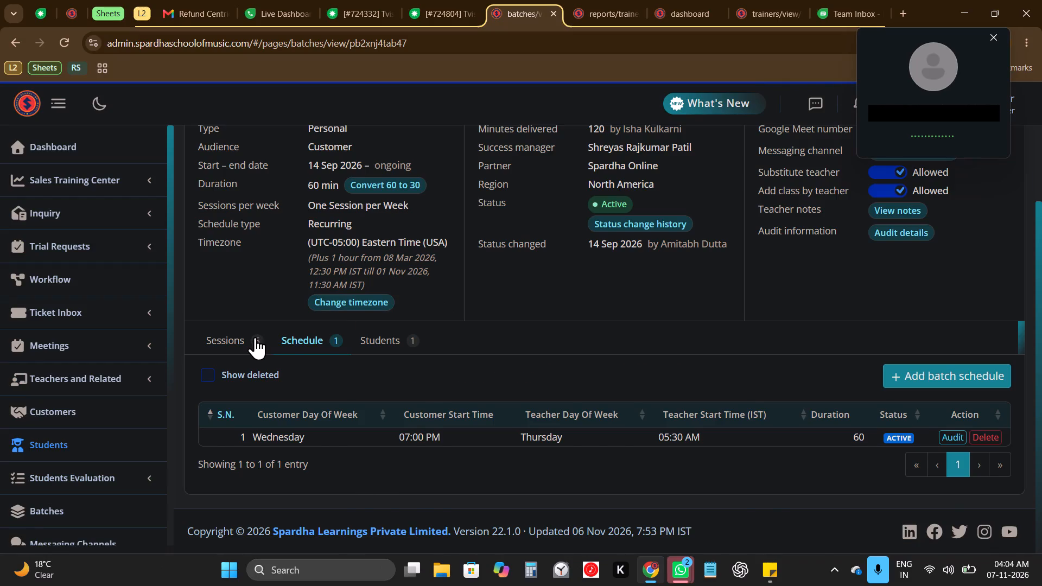
pyautogui.scroll(-4, 651, 328)
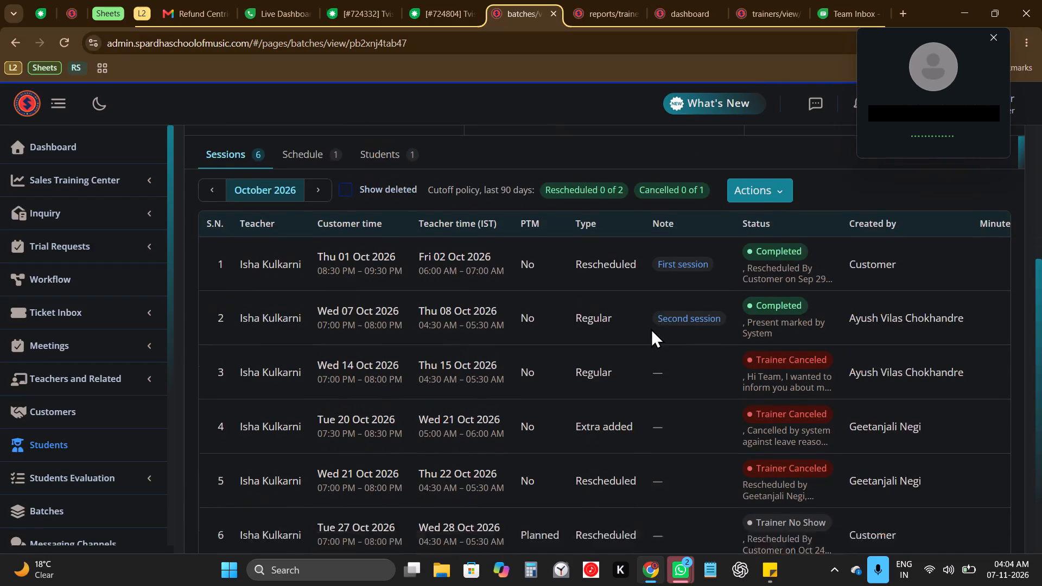
pyautogui.scroll(-2, 651, 328)
pyautogui.scroll(3, 651, 328)
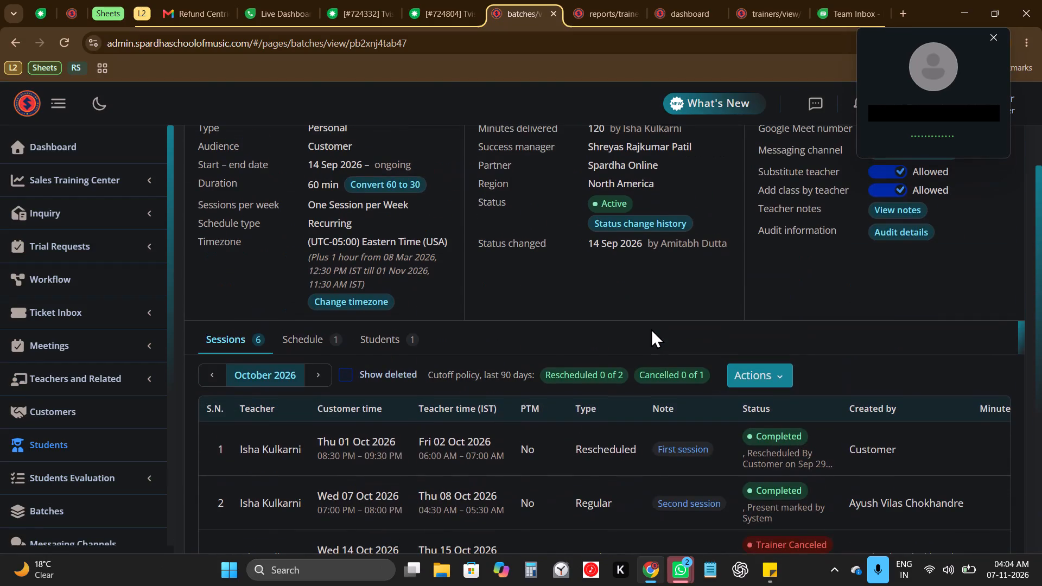
# Open the other Kathak Dance teacher's profile and read the introduction covering her experience and qualifications.
pyautogui.click(792, 0)
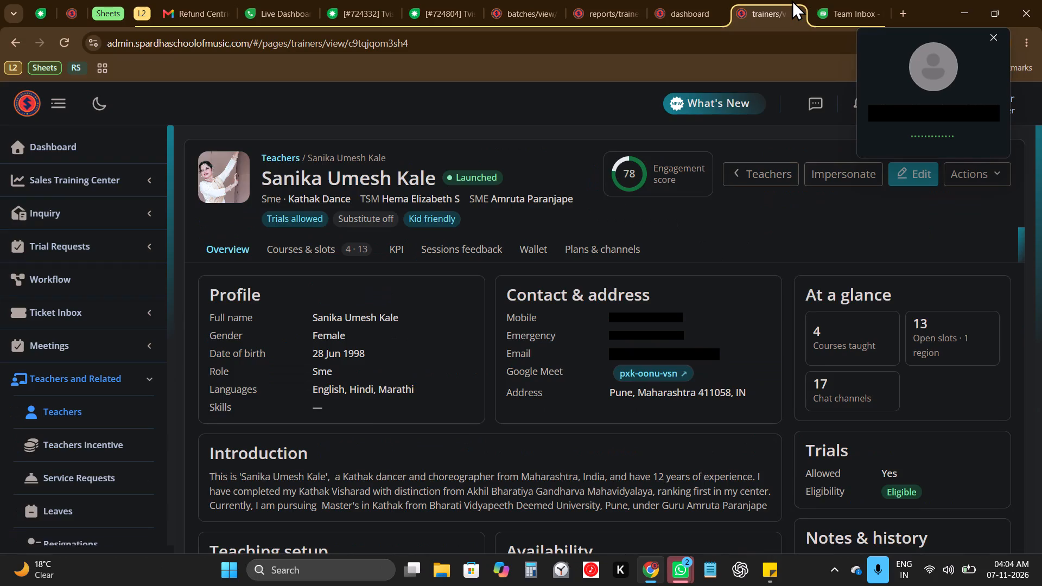
pyautogui.tripleClick(390, 486)
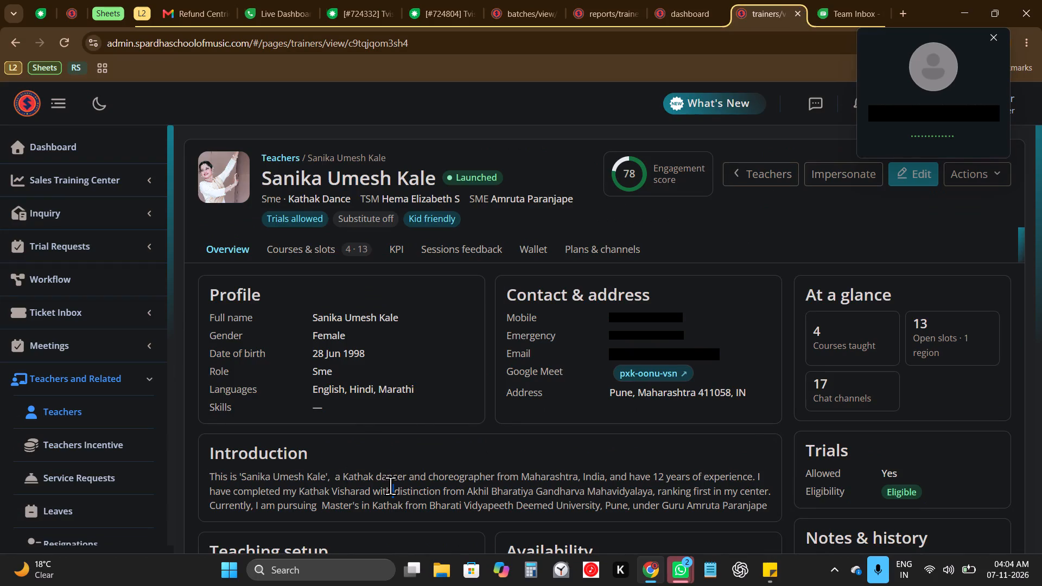
pyautogui.click(390, 486)
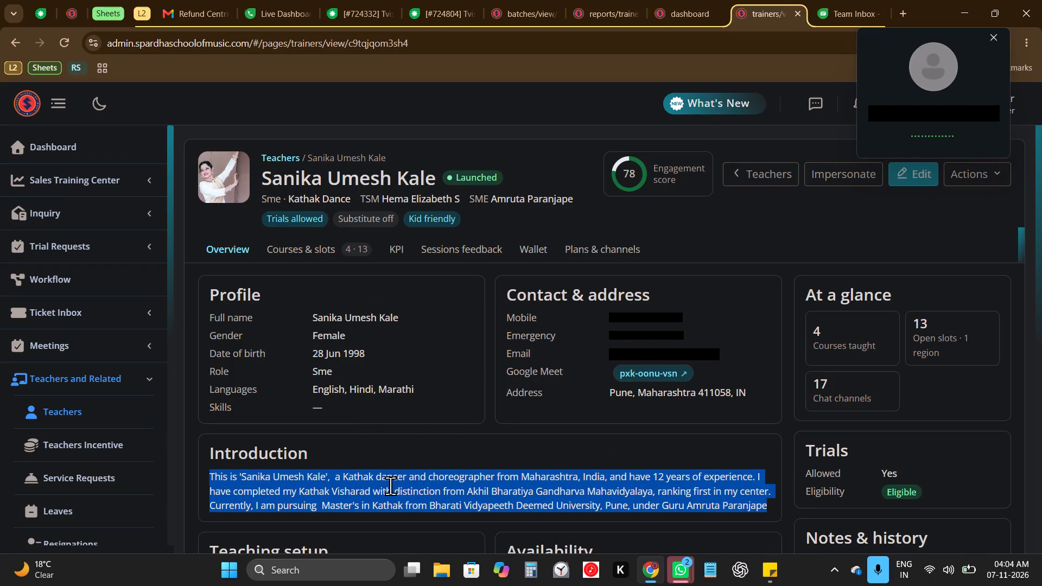
# Check the private notes on ticket #724804 again and compare them with the Kathak batch's October 2026 sessions.
pyautogui.click(441, 0)
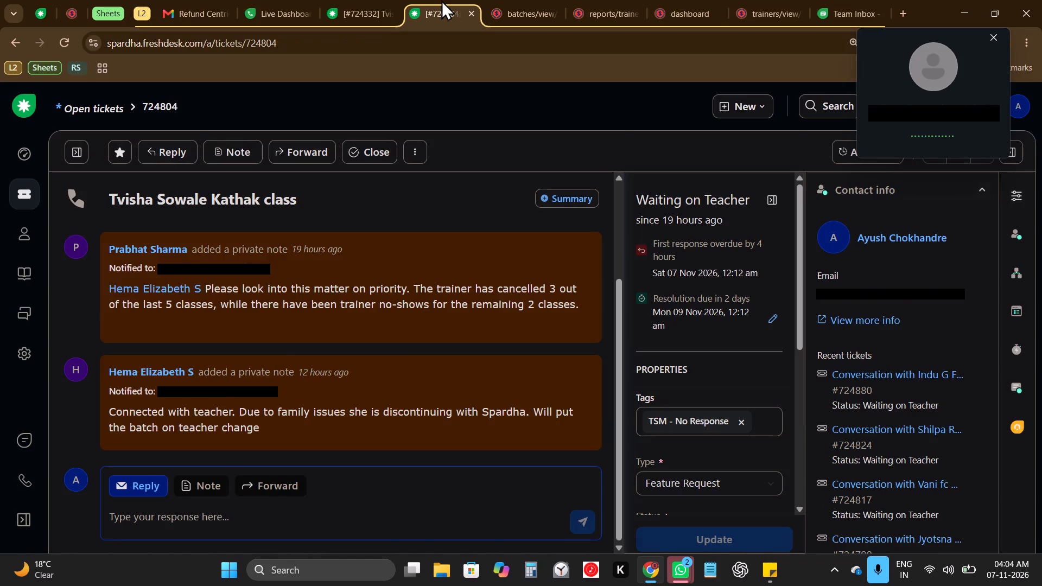
pyautogui.click(537, 0)
pyautogui.scroll(-1, 488, 318)
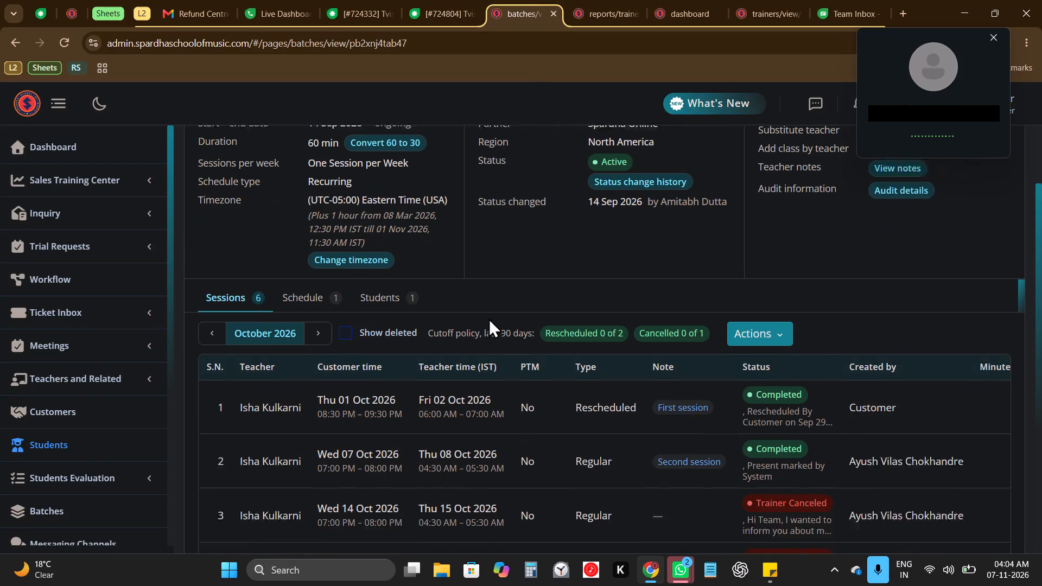
pyautogui.scroll(-1, 488, 318)
pyautogui.click(189, 0)
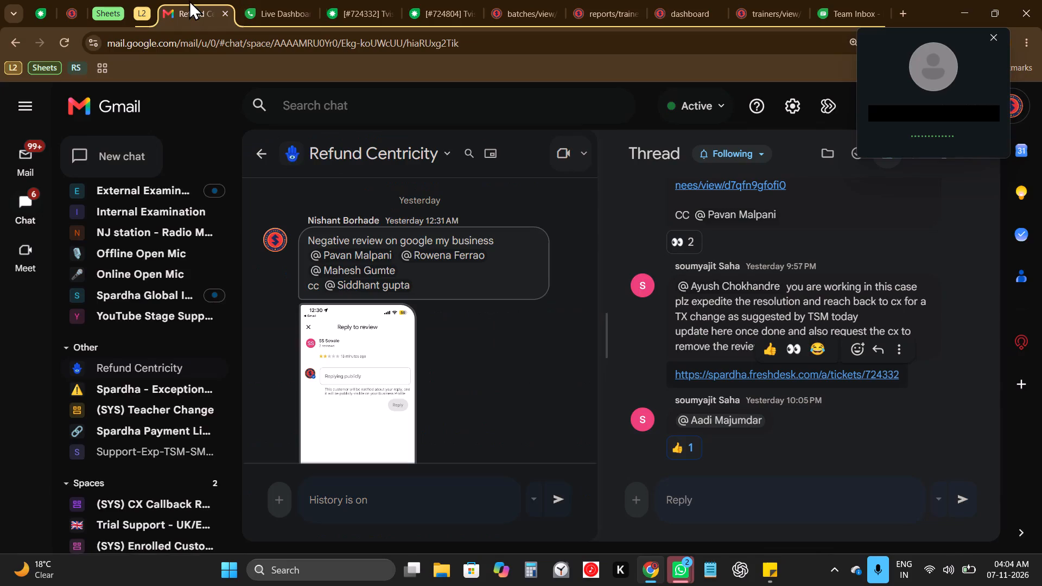
pyautogui.click(385, 388)
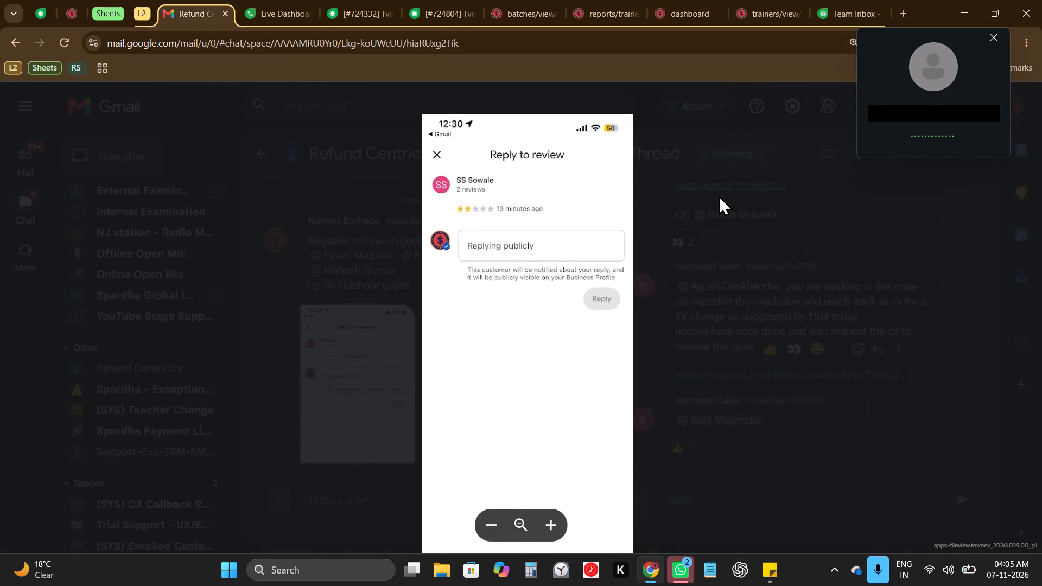
pyautogui.click(719, 195)
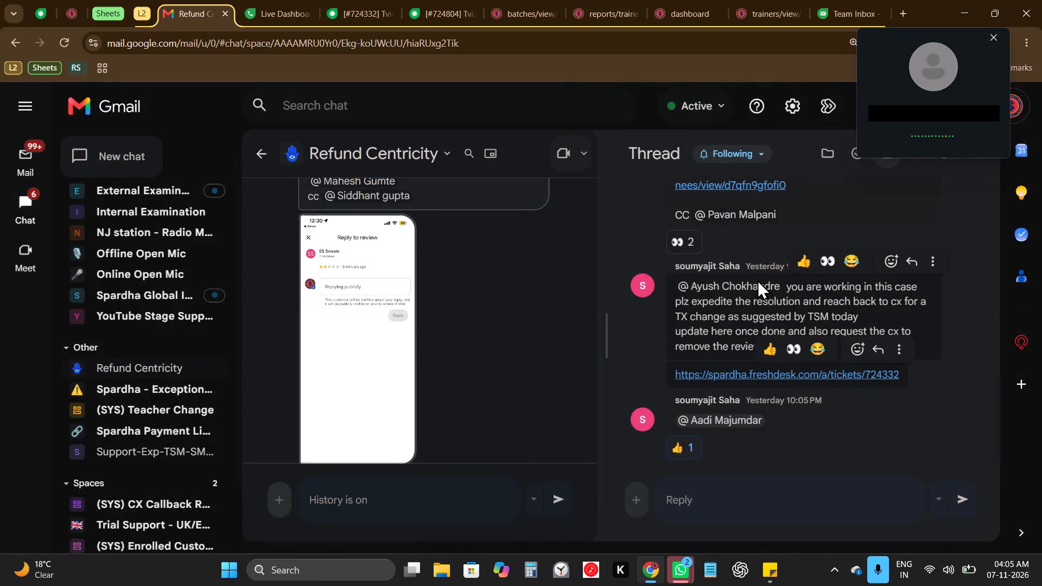
pyautogui.scroll(-1, 757, 279)
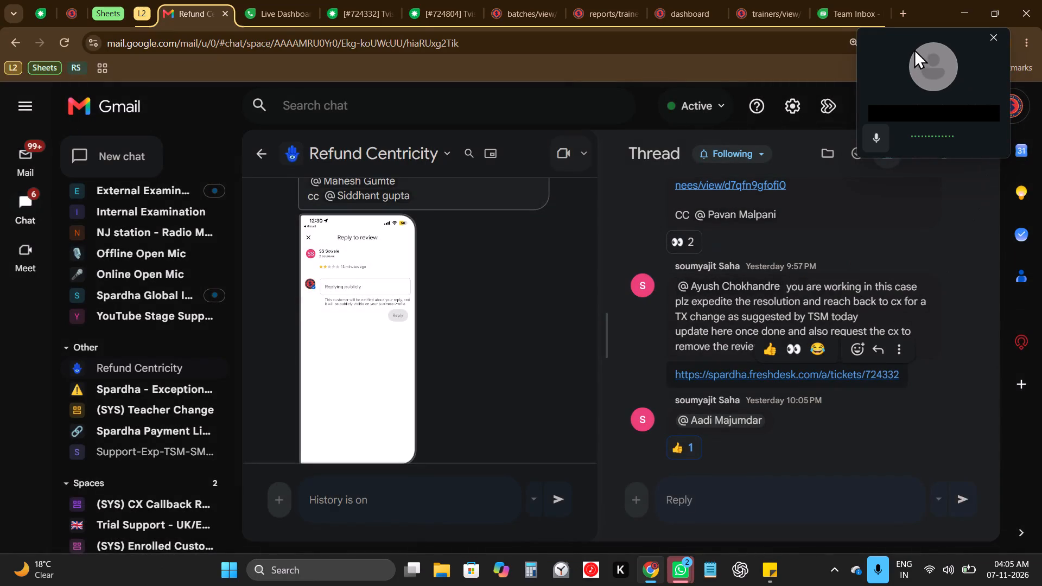
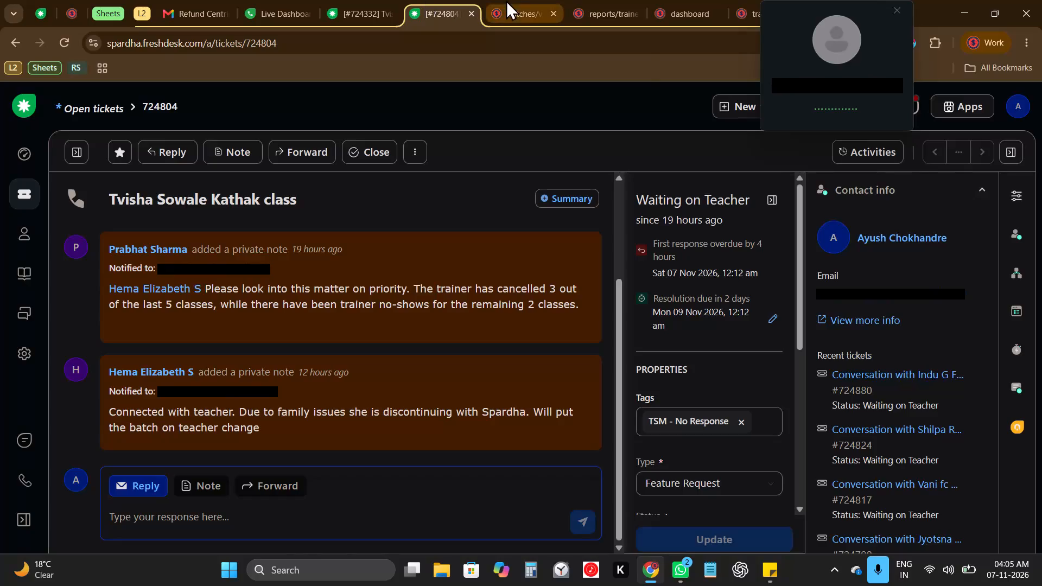
pyautogui.click(375, 0)
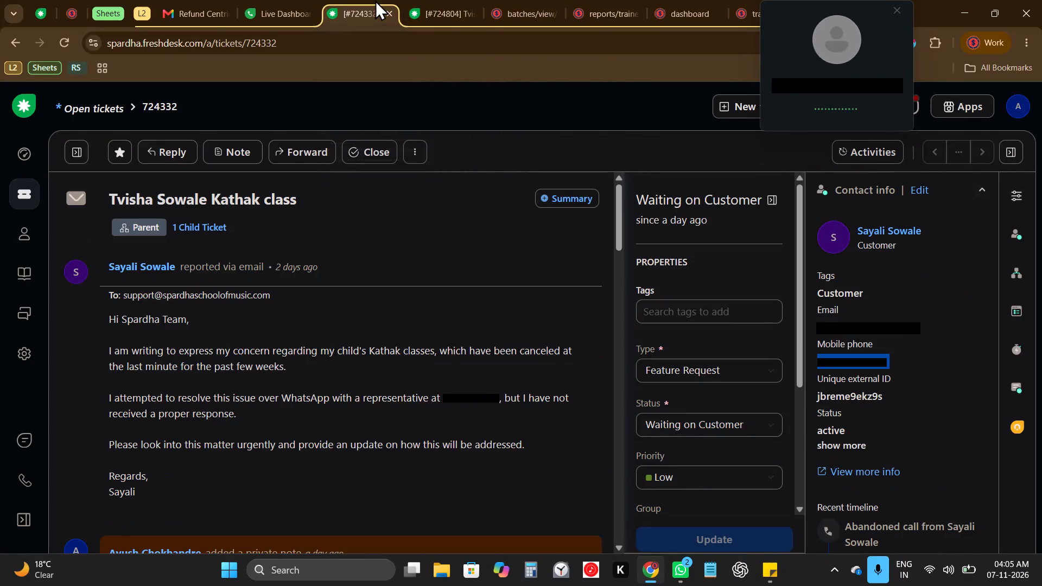
pyautogui.hotkey('ctrl', 'c')
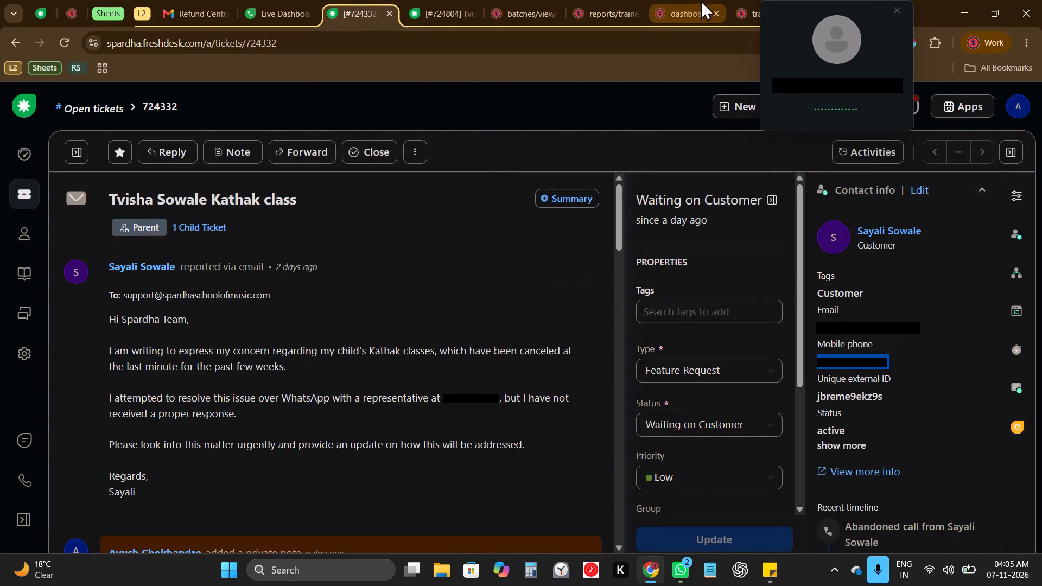
pyautogui.hotkey('ctrl', 'c')
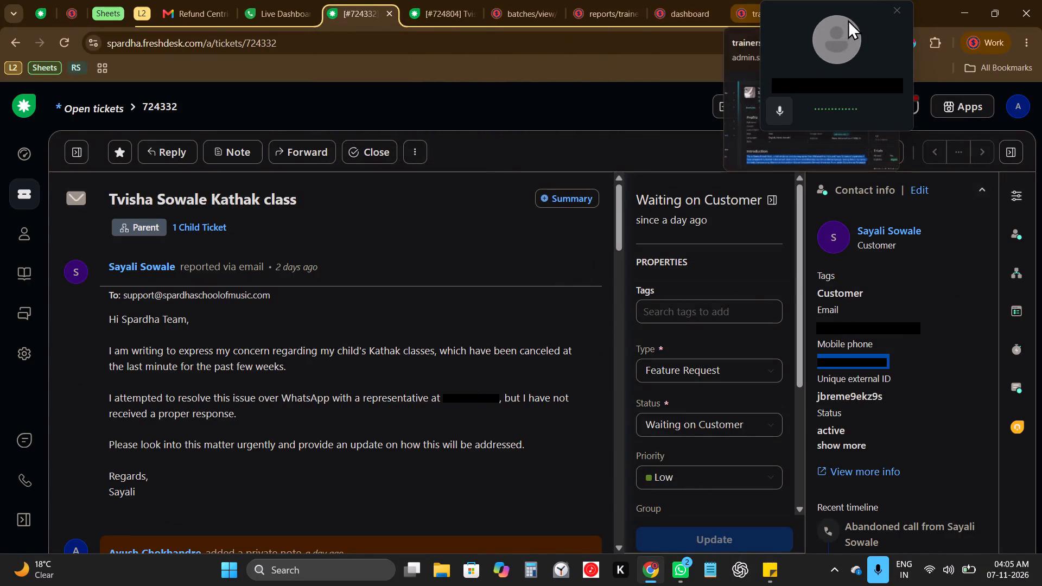
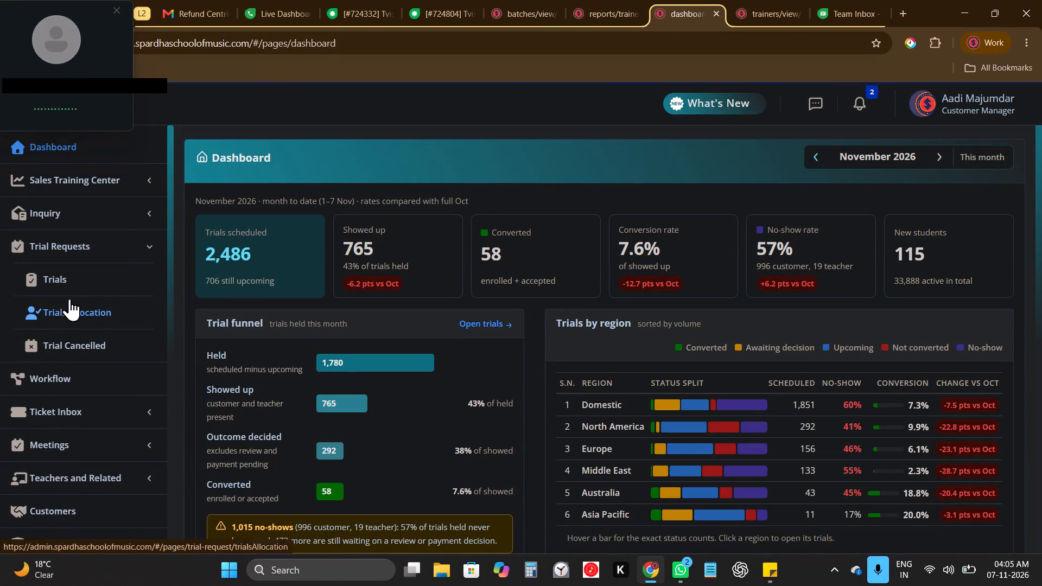
# Open the Trials list within the trial requests section from the admin dashboard.
pyautogui.click(105, 282)
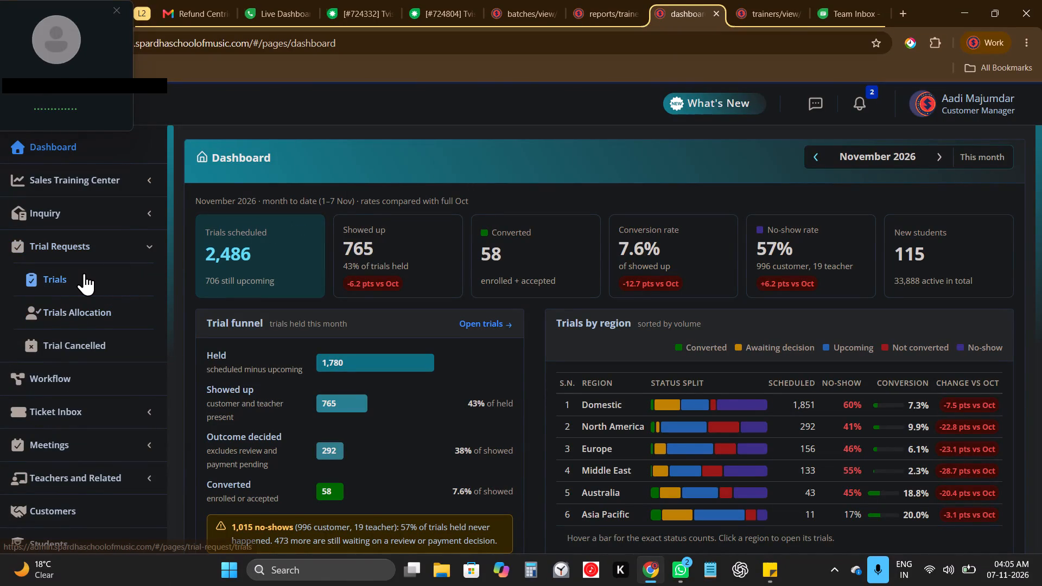
pyautogui.tripleClick(84, 273)
pyautogui.tripleClick(84, 273)
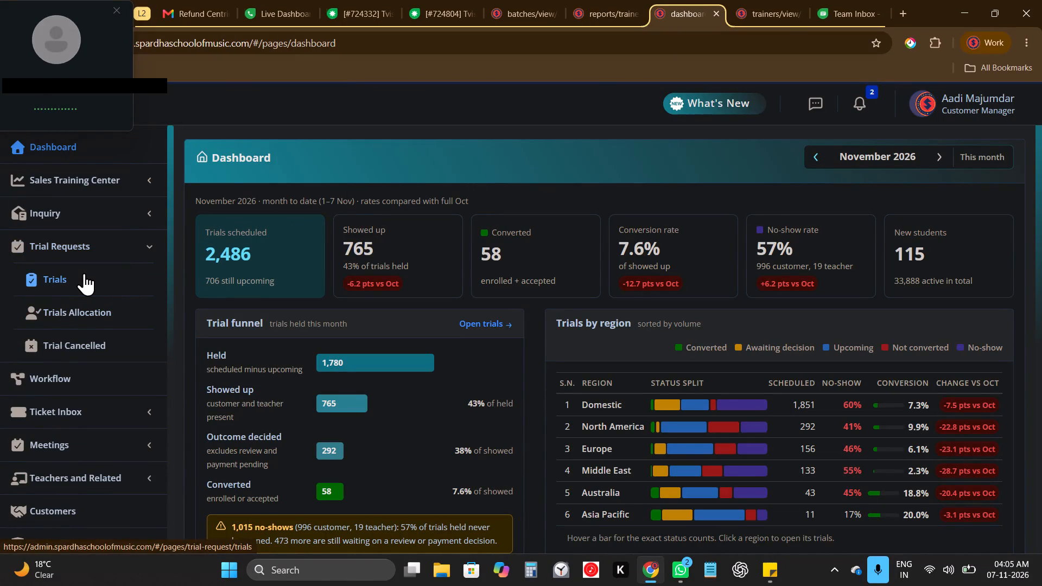
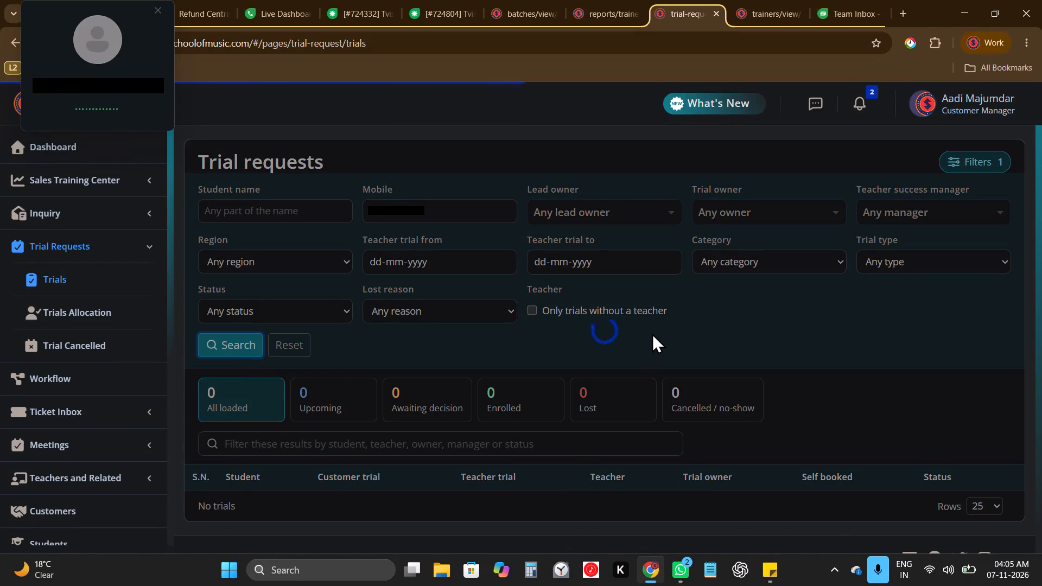
# Review the customer's trial requests, recheck the notes on the child ticket, and open the first student's enrolled trial.
pyautogui.scroll(-1, 652, 333)
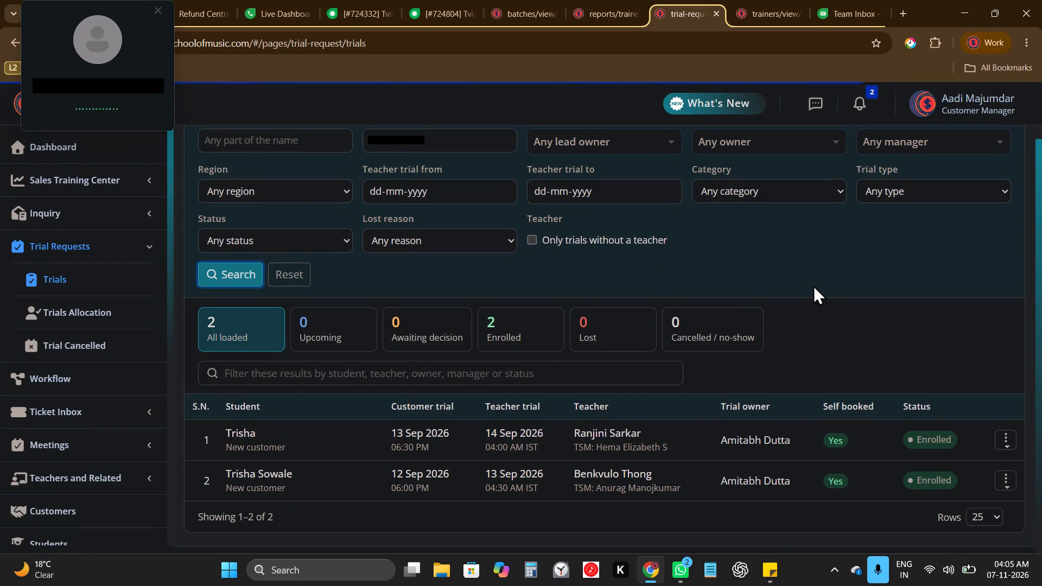
pyautogui.click(813, 285)
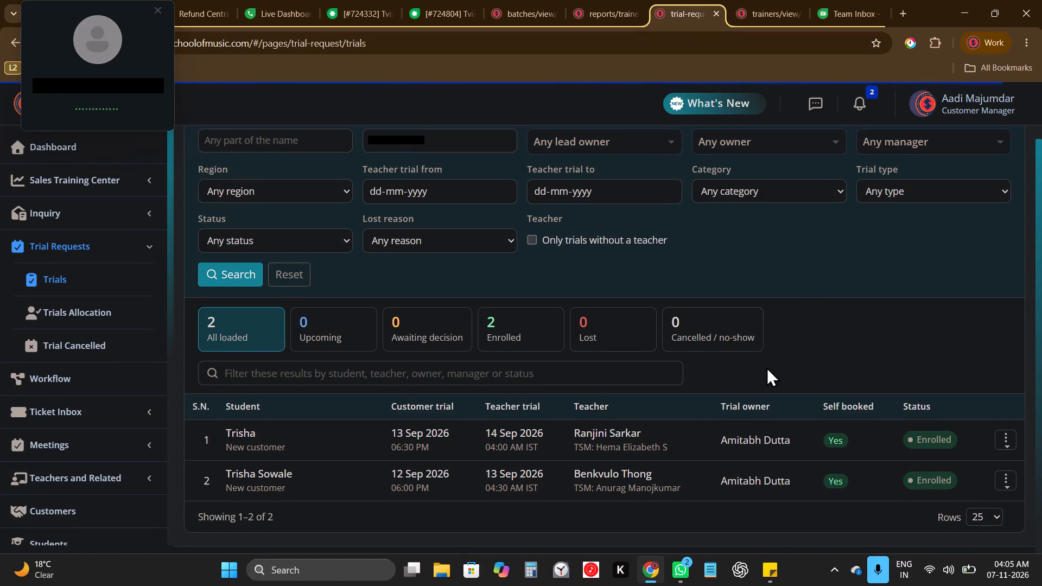
pyautogui.click(513, 1)
pyautogui.click(443, 0)
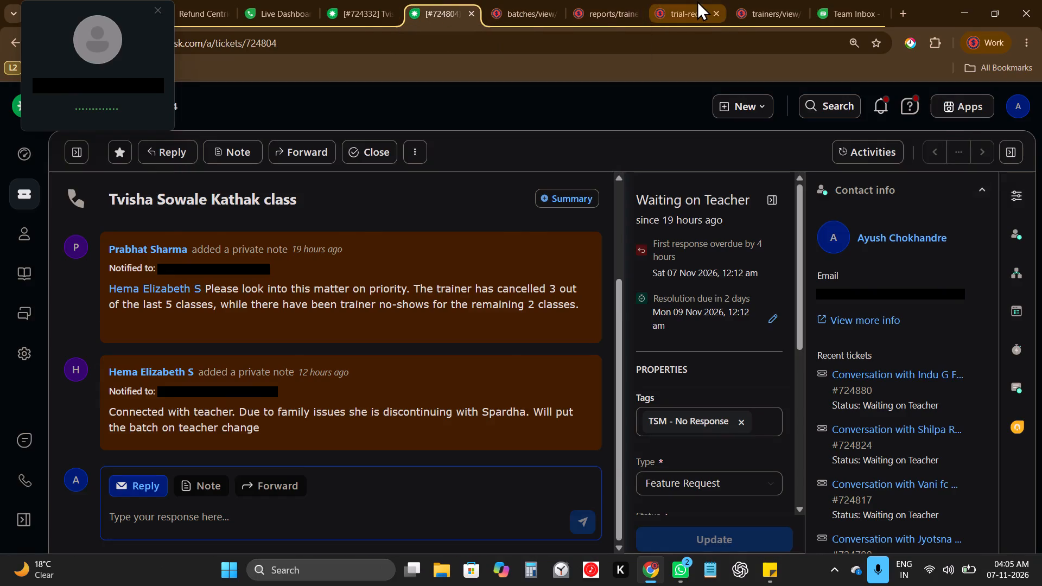
pyautogui.click(697, 1)
pyautogui.click(747, 431)
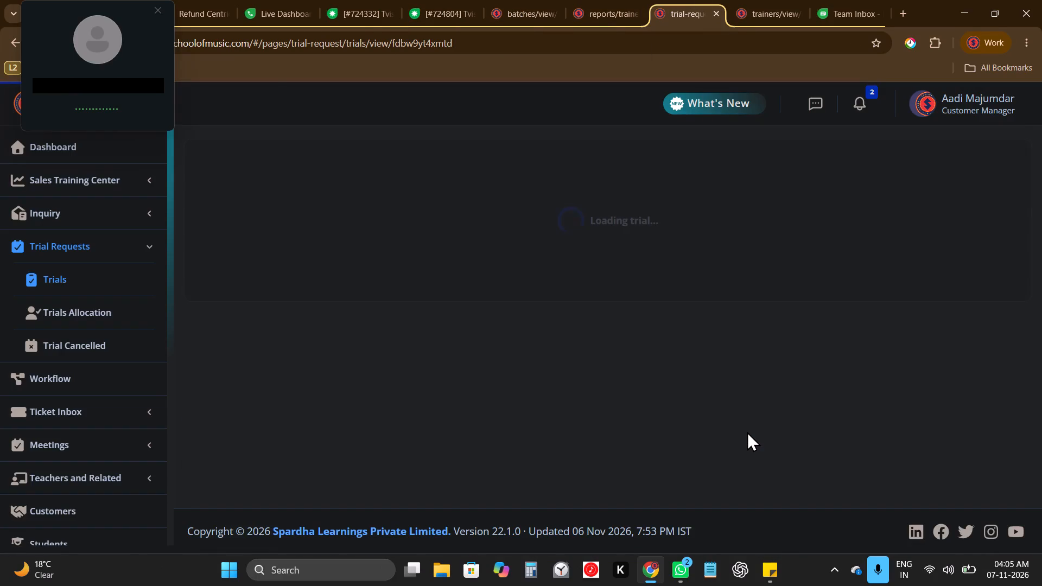
# Start a teacher change for the Kathak Dance batch and choose Sanika from the available teachers as the recommended teacher.
pyautogui.click(566, 1)
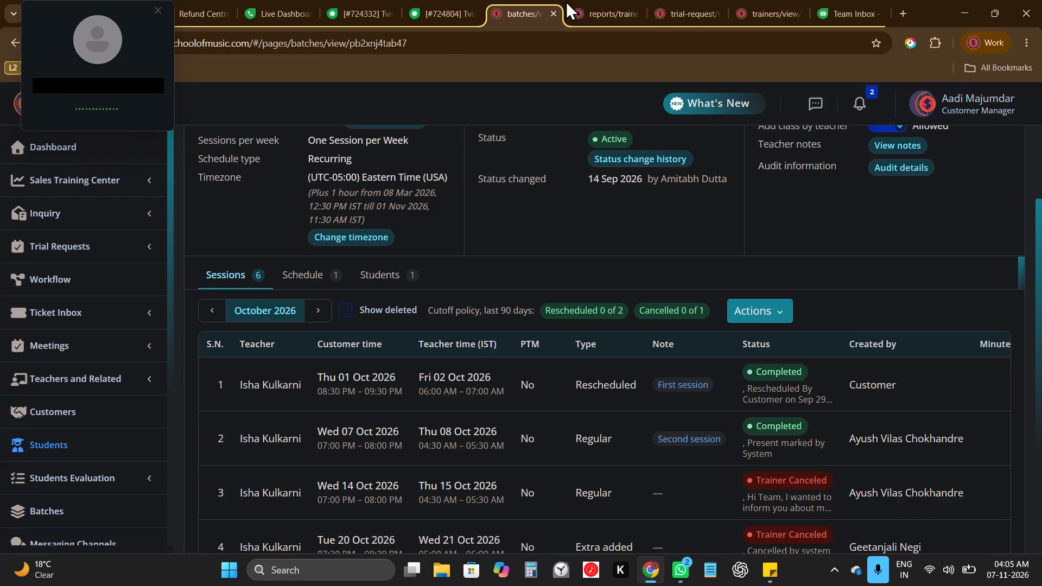
pyautogui.scroll(3, 843, 315)
pyautogui.click(984, 180)
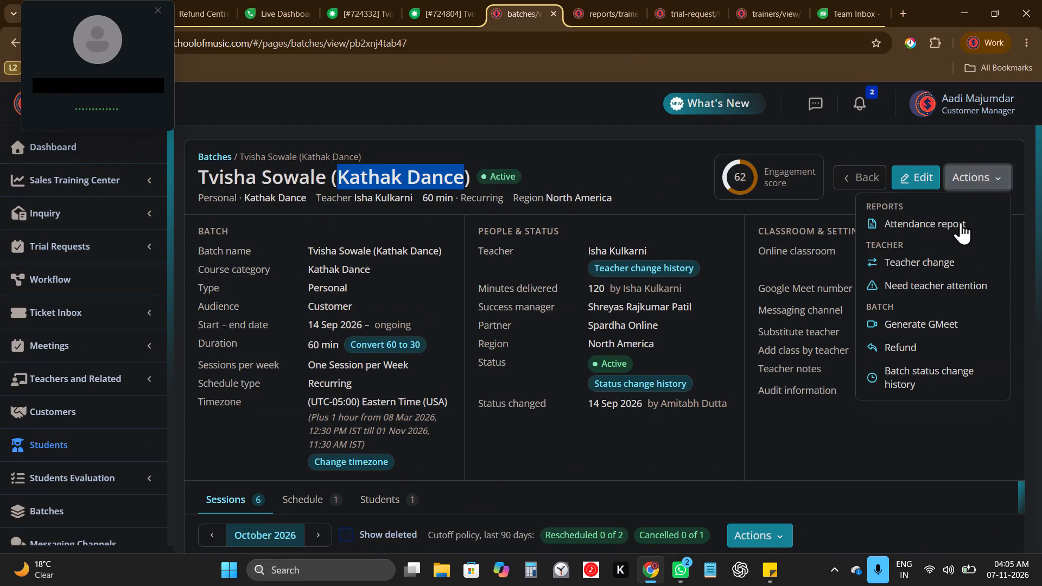
pyautogui.click(932, 260)
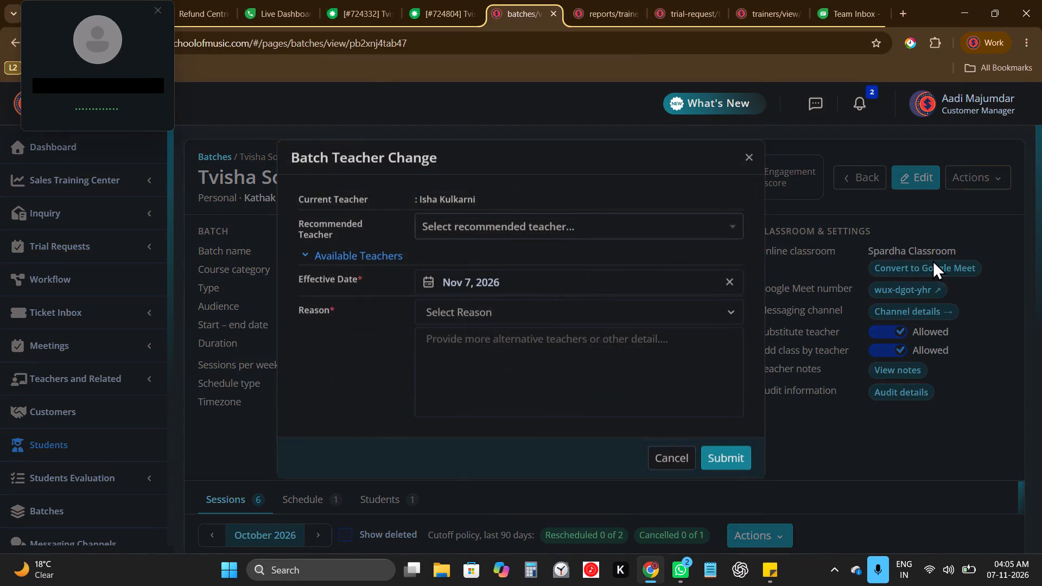
pyautogui.click(402, 269)
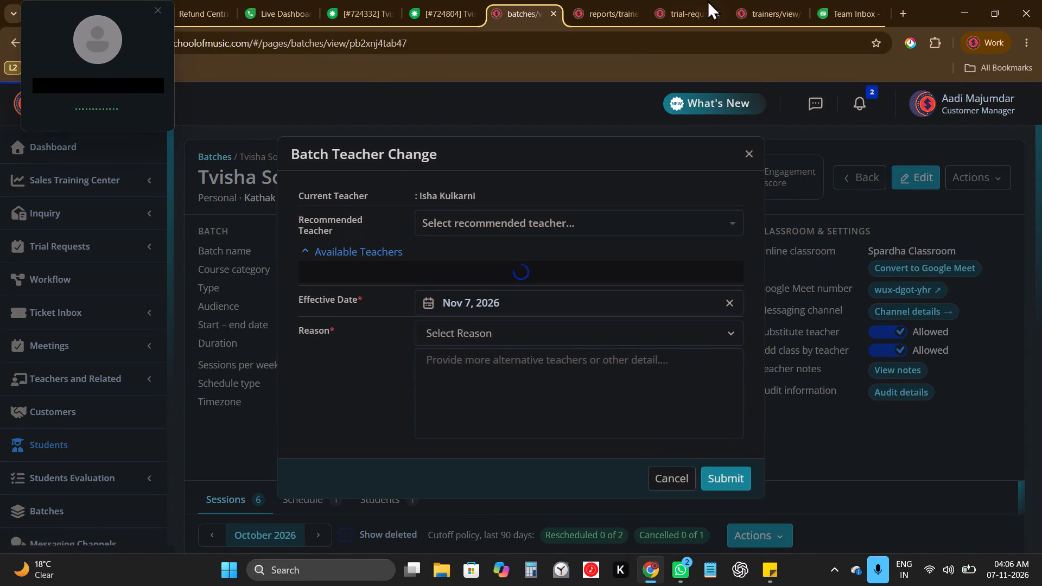
pyautogui.click(791, 0)
pyautogui.click(560, 0)
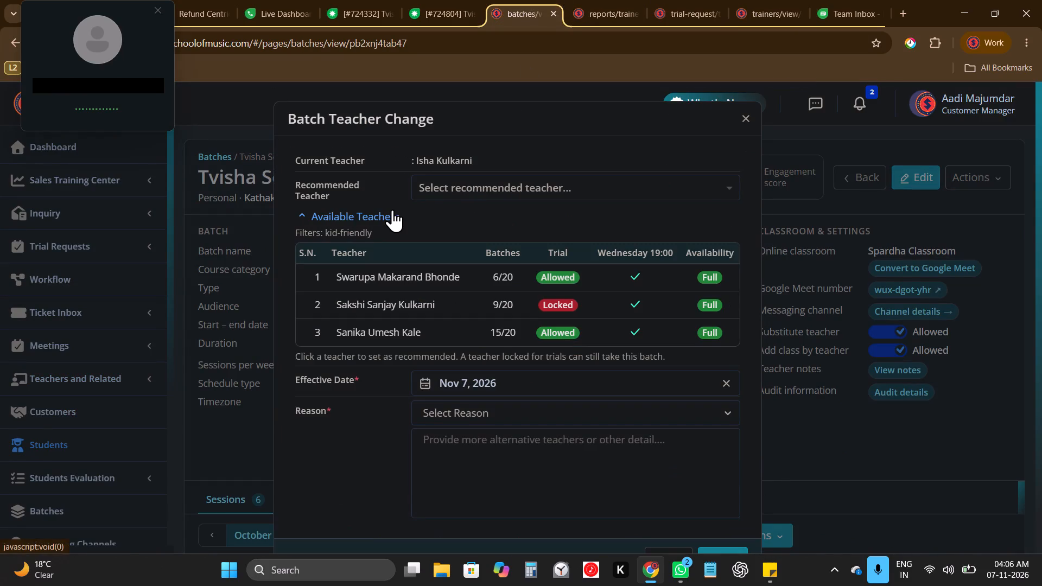
pyautogui.click(417, 329)
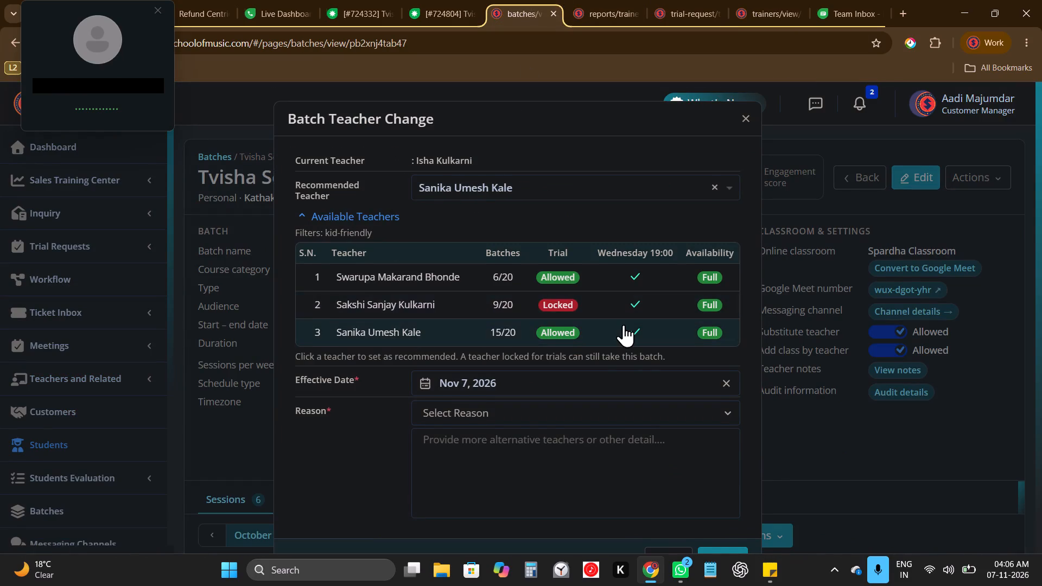
pyautogui.scroll(-2, 624, 324)
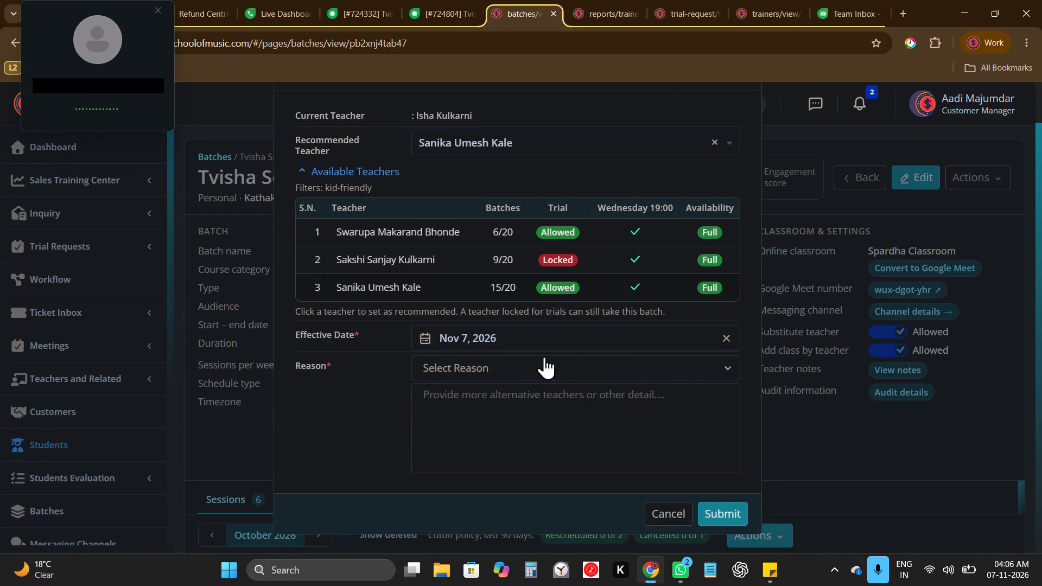
# Set the reason for the batch teacher change to OTHERS.
pyautogui.click(690, 0)
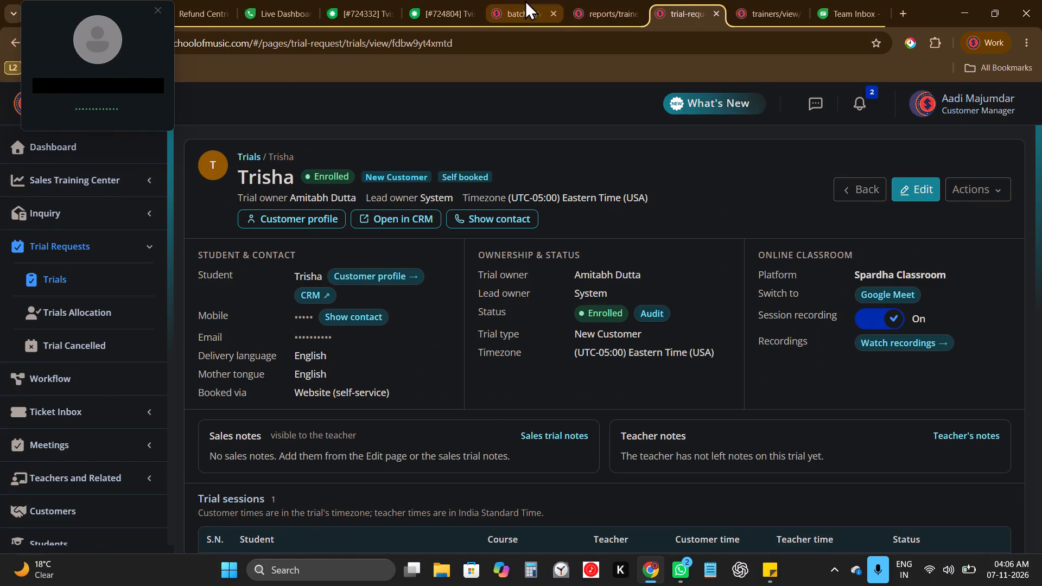
pyautogui.click(525, 0)
pyautogui.click(507, 379)
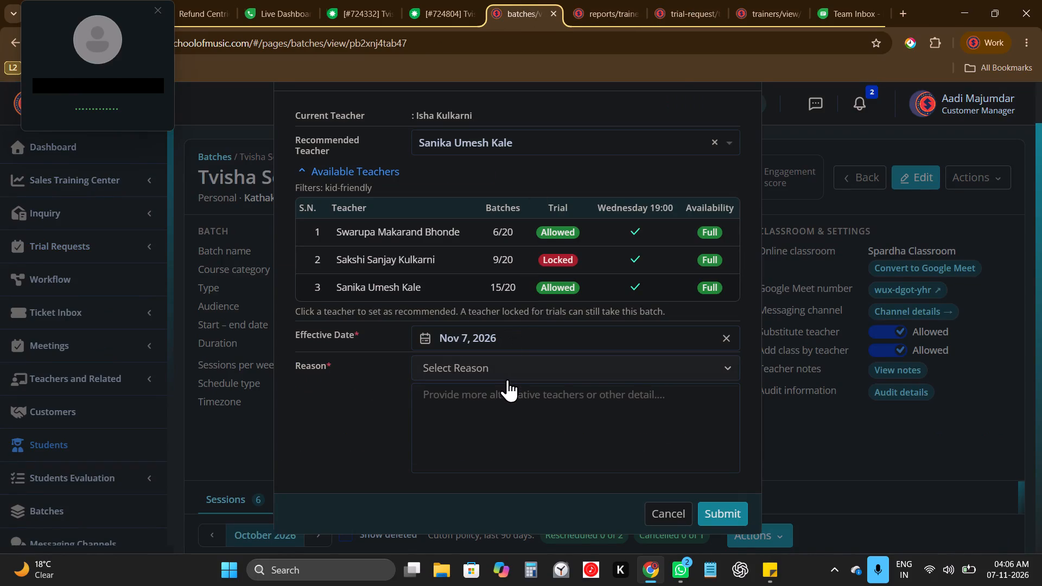
pyautogui.press('Down')
pyautogui.press('Down')
pyautogui.press('Down')
pyautogui.press('Return')
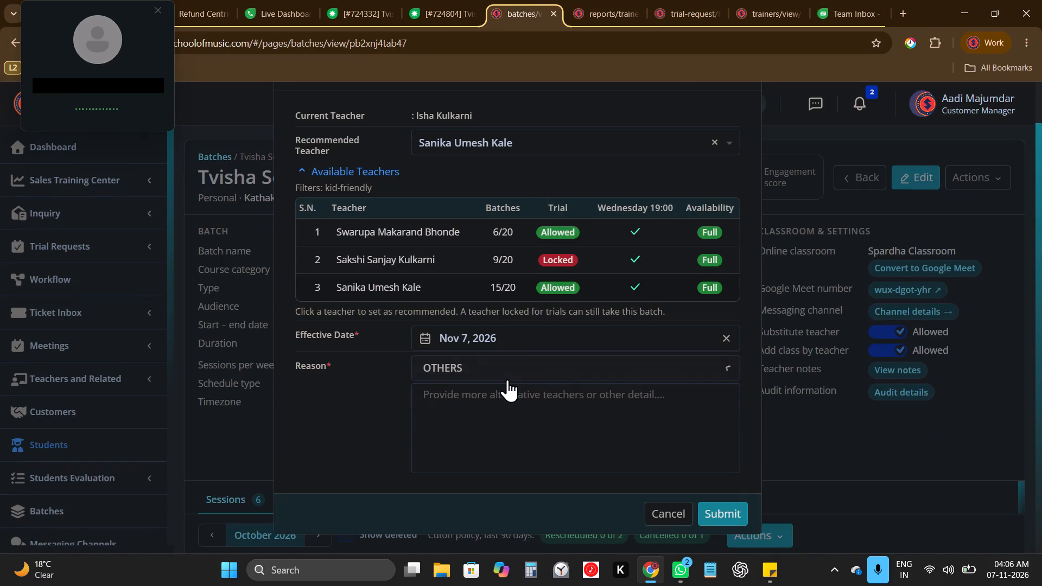
pyautogui.click(516, 436)
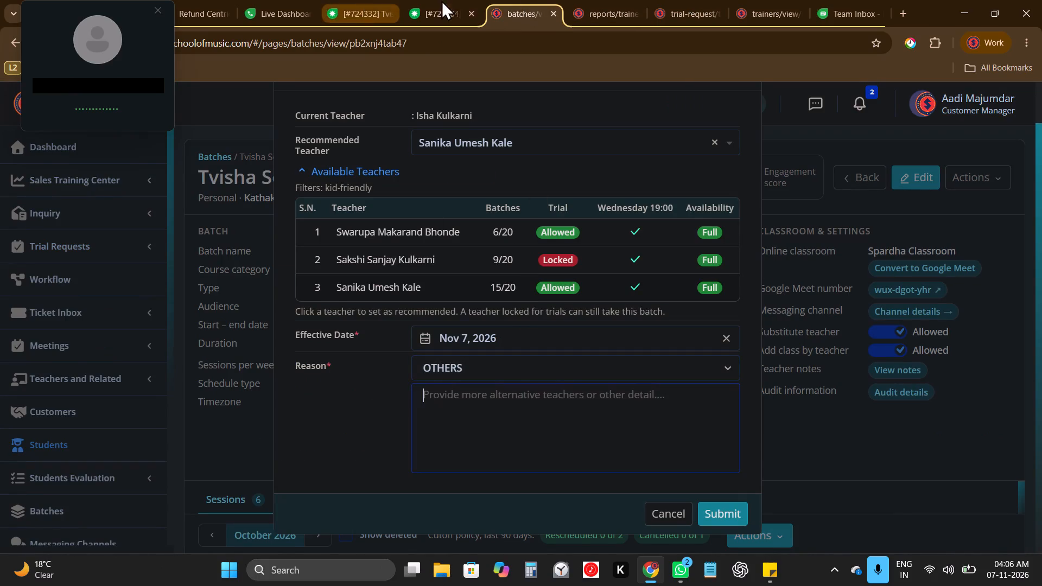
pyautogui.click(446, 0)
pyautogui.click(516, 0)
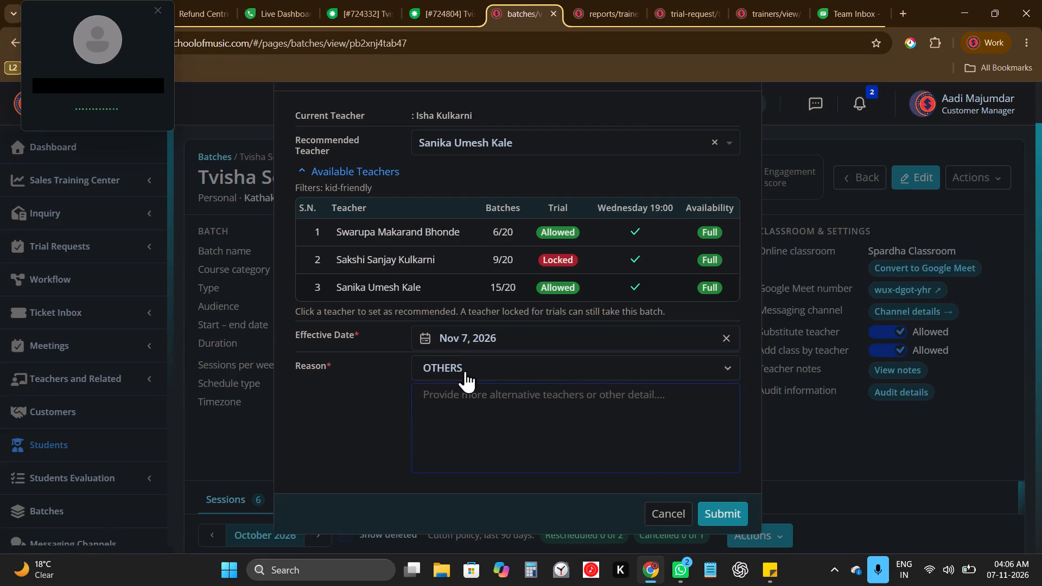
pyautogui.click(451, 0)
pyautogui.click(396, 0)
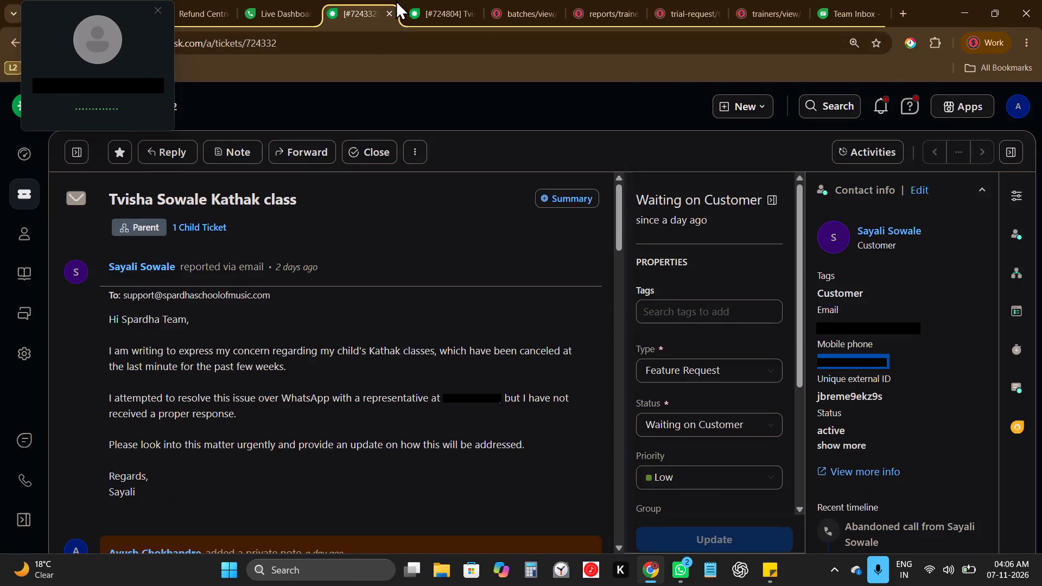
pyautogui.tripleClick(376, 48)
pyautogui.hotkey('ctrl', 'c')
pyautogui.hotkey('ctrl', 'c')
pyautogui.keyDown('ctrl'); pyautogui.click(482, 0); pyautogui.keyUp('ctrl')
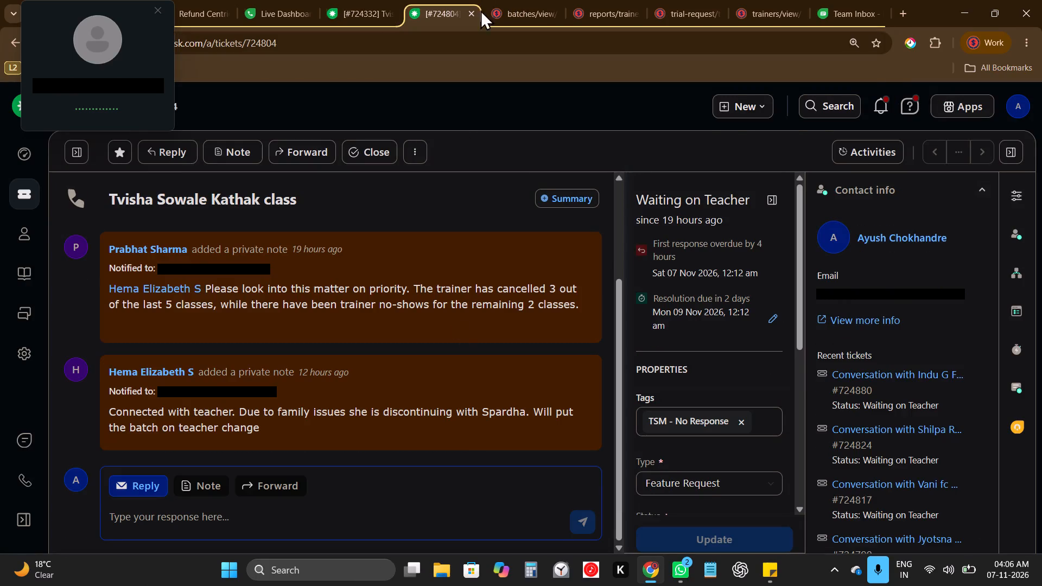
pyautogui.click(574, 0)
pyautogui.click(563, 0)
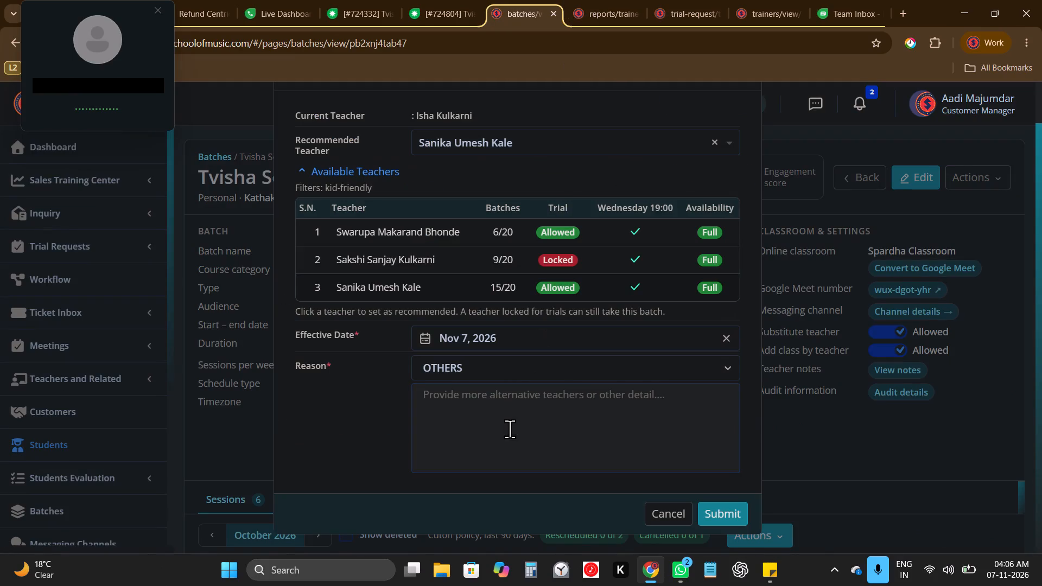
pyautogui.press('space')
pyautogui.press('BackSpace')
pyautogui.hotkey('ctrl', 'v')
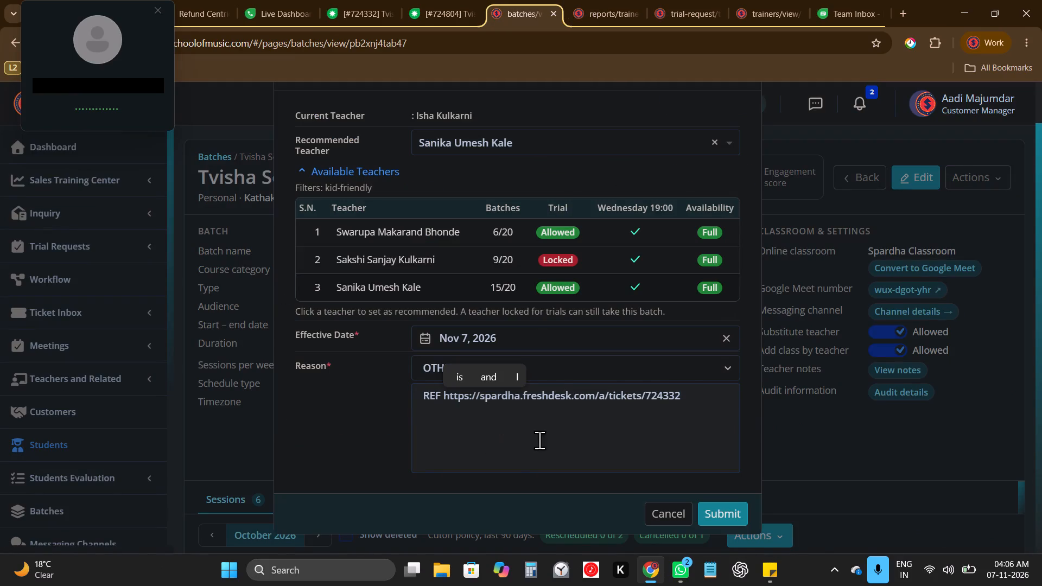
pyautogui.click(722, 509)
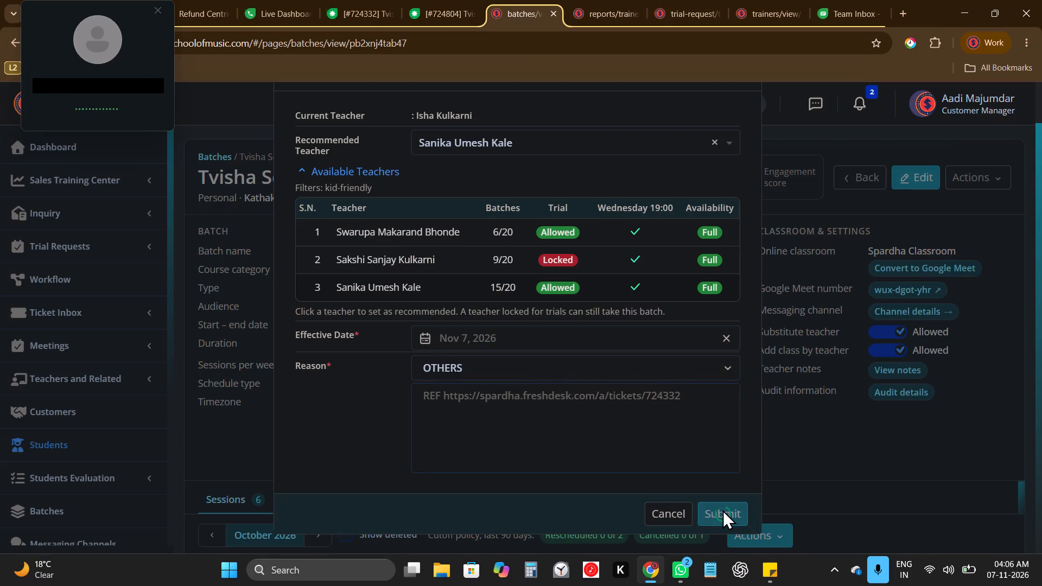
# Open the Teacher Change ticket for the Kathak Dance batch from the customer's contact timeline.
pyautogui.click(462, 0)
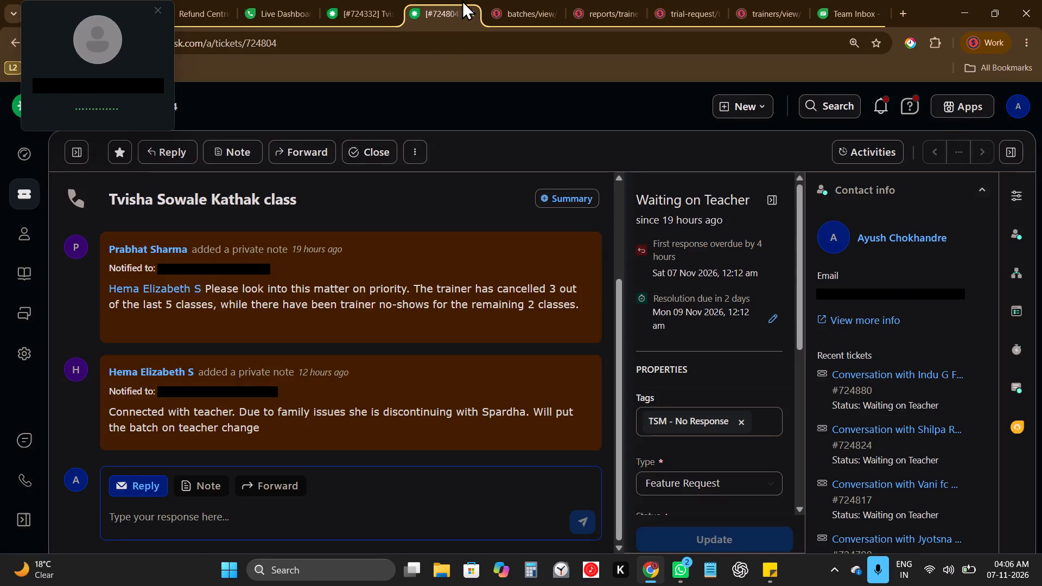
pyautogui.click(537, 0)
pyautogui.click(456, 0)
pyautogui.click(382, 0)
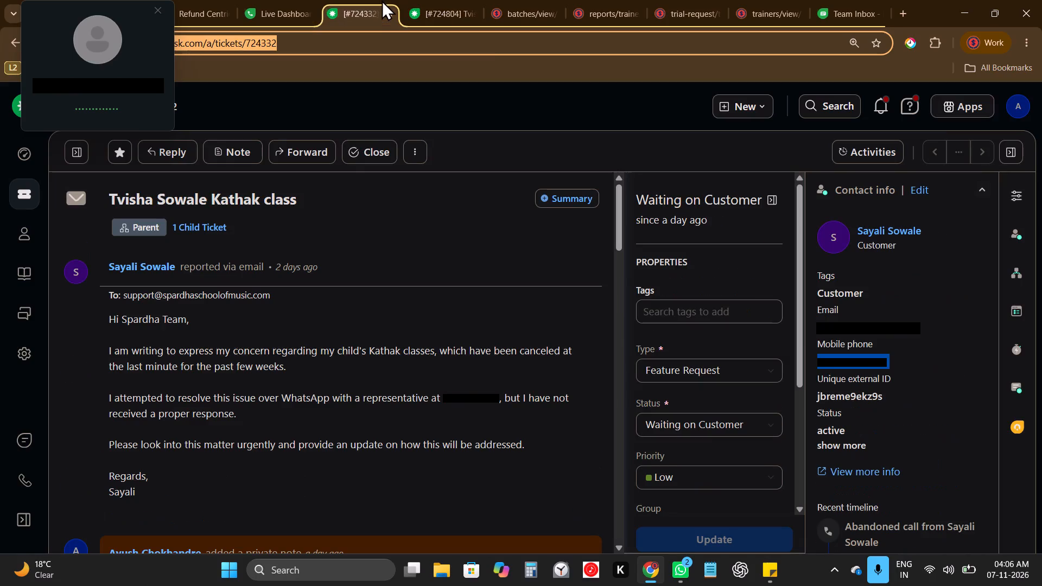
pyautogui.click(898, 222)
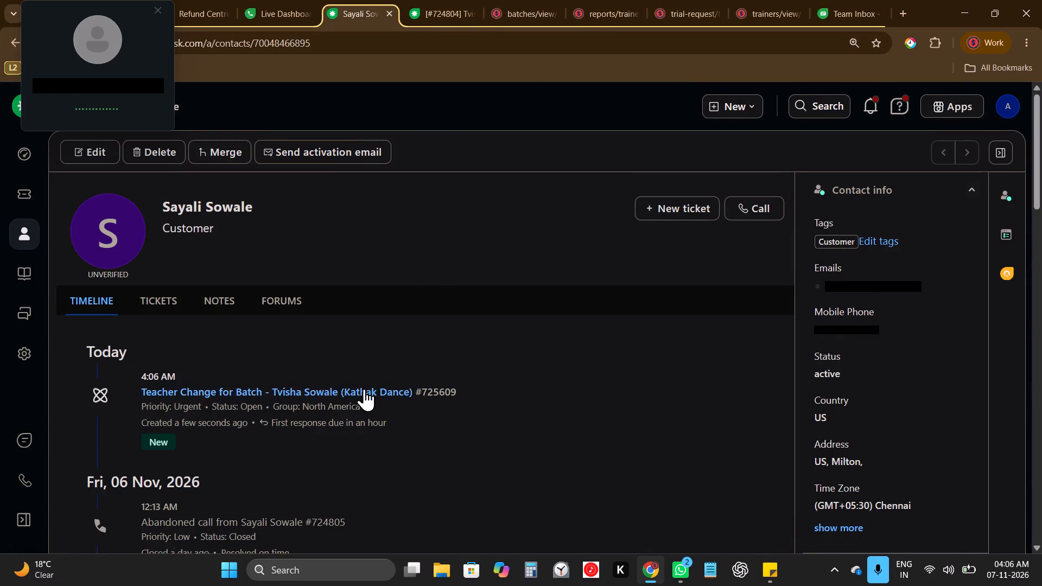
pyautogui.click(364, 388)
# Assign the teacher-change ticket to agent Aadi and update its properties.
pyautogui.scroll(-1, 730, 365)
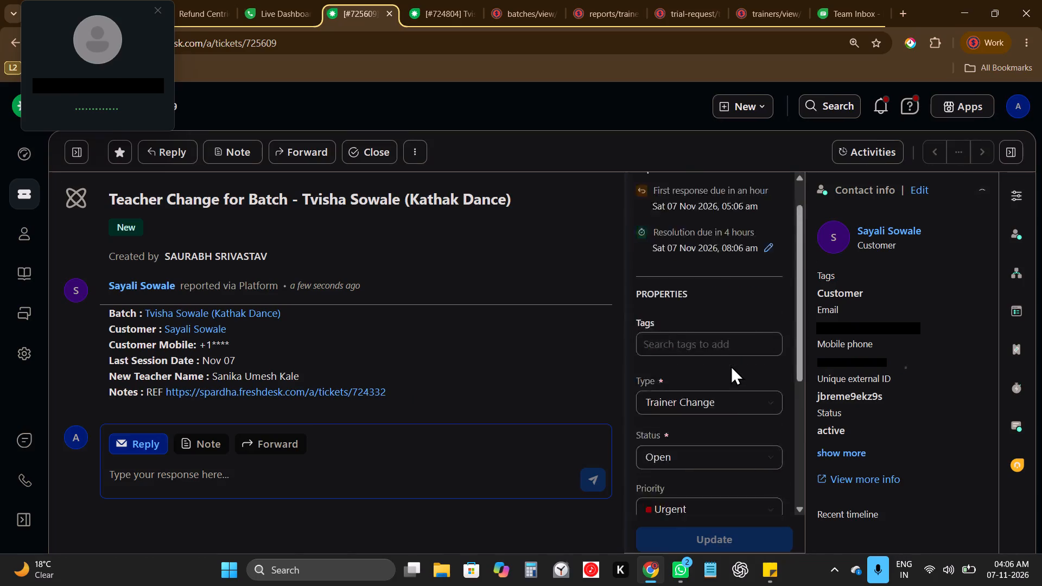
pyautogui.scroll(-2, 730, 365)
pyautogui.click(730, 368)
pyautogui.write('aad')
pyautogui.press('Return')
pyautogui.press('Return')
pyautogui.press('Tab')
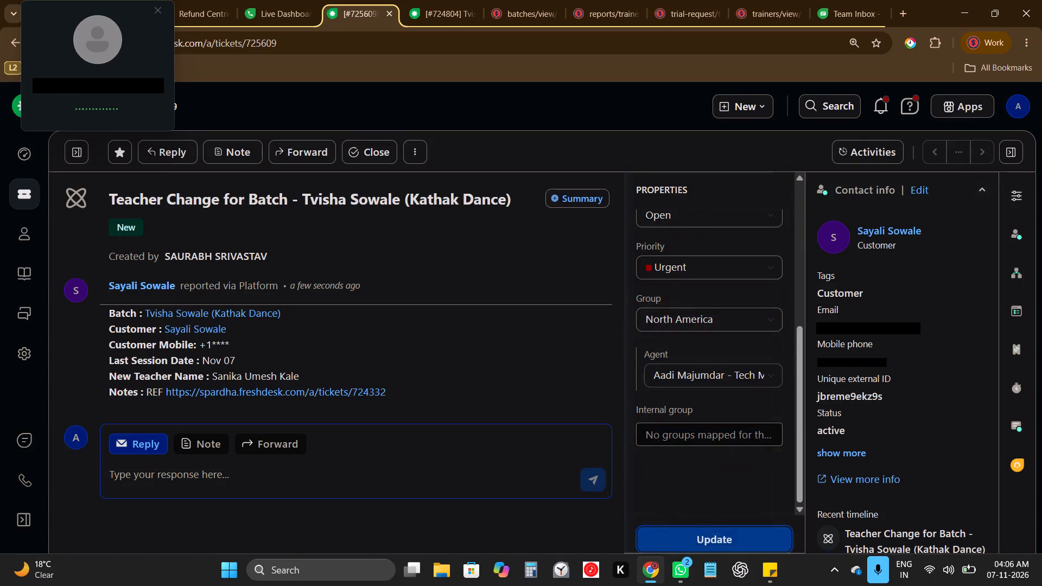
pyautogui.press('Return')
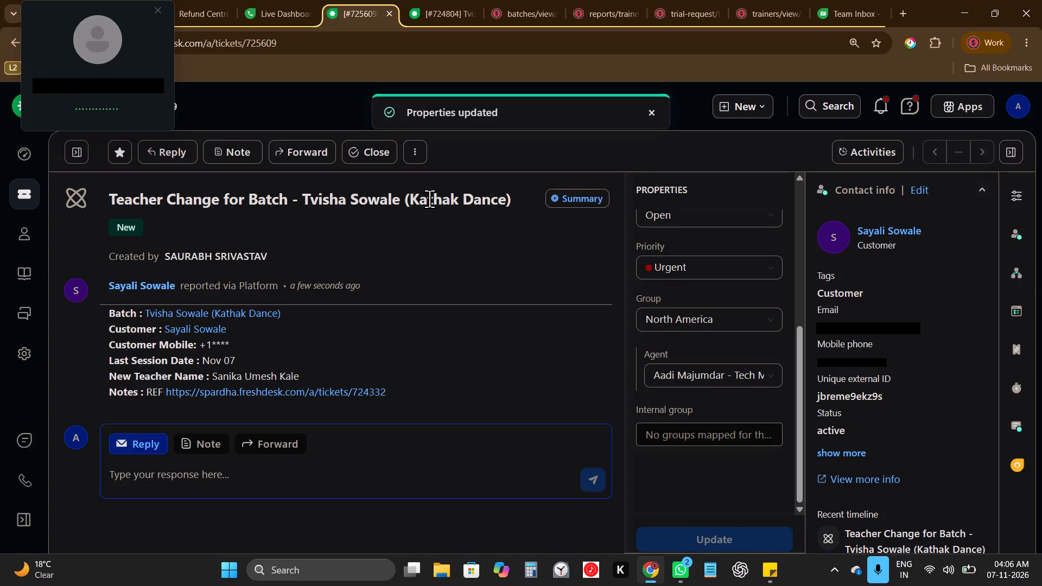
# Return to the student's Kathak Dance batch and open it for editing.
pyautogui.click(441, 0)
pyautogui.click(553, 1)
pyautogui.click(590, 0)
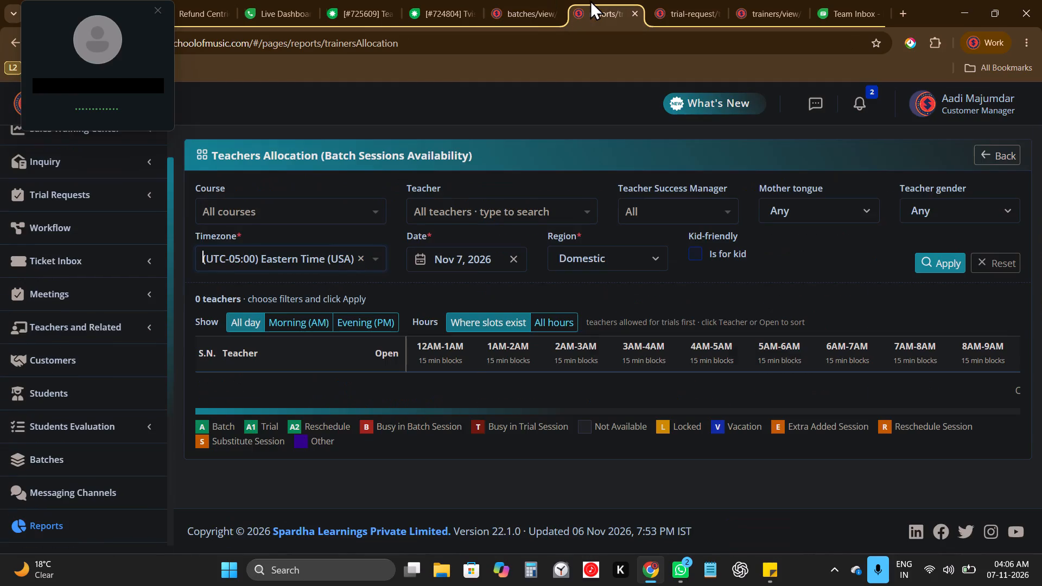
pyautogui.click(535, 7)
pyautogui.scroll(-2, 880, 239)
pyautogui.scroll(3, 880, 239)
pyautogui.click(914, 136)
pyautogui.click(923, 129)
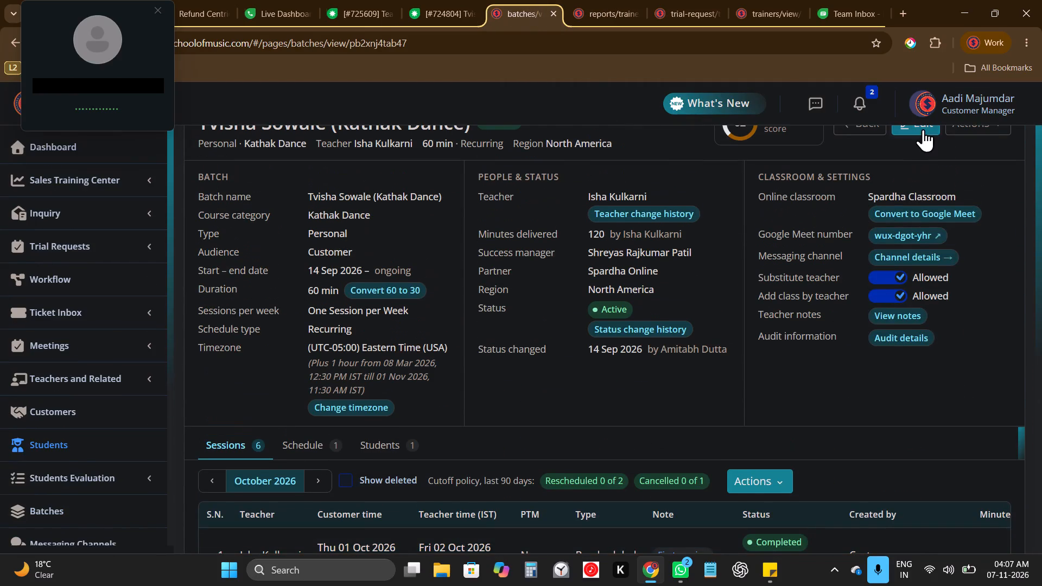
# Copy the new teacher's name from the Teacher Change ticket for the Kathak Dance batch.
pyautogui.click(332, 0)
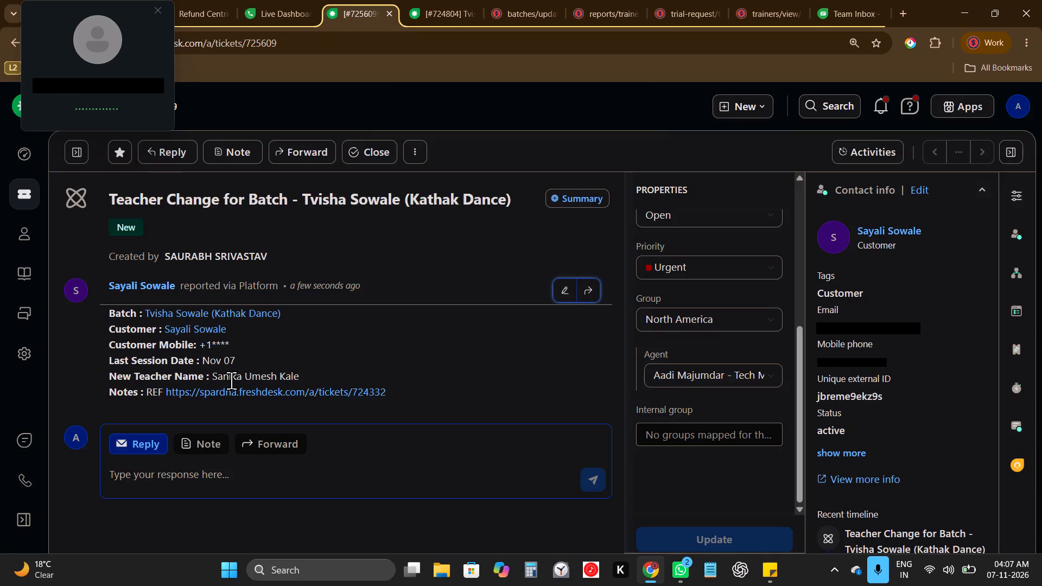
pyautogui.moveTo(227, 379); pyautogui.dragTo(197, 380)
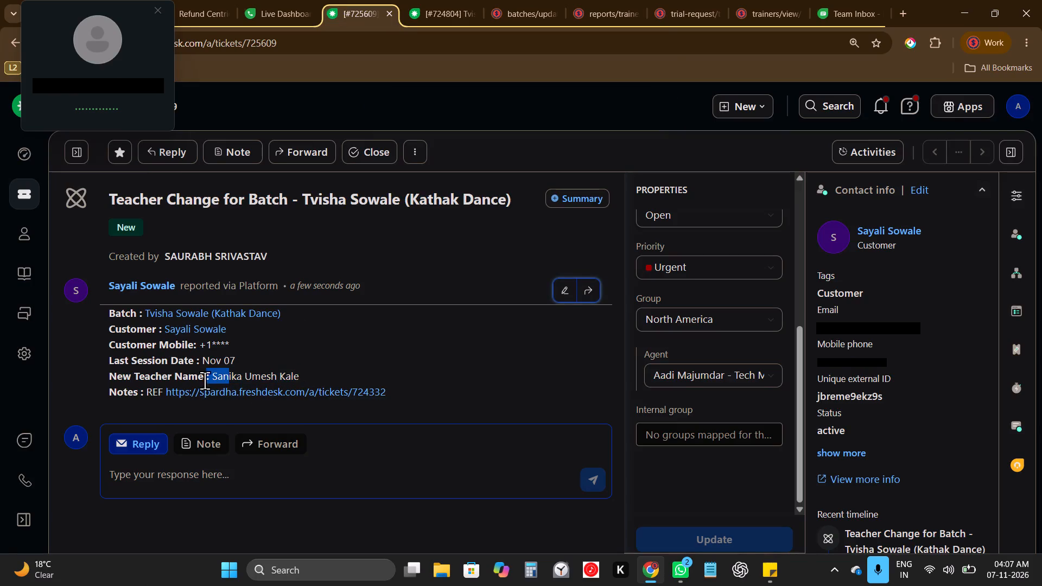
pyautogui.click(217, 380)
pyautogui.moveTo(217, 380); pyautogui.dragTo(287, 391)
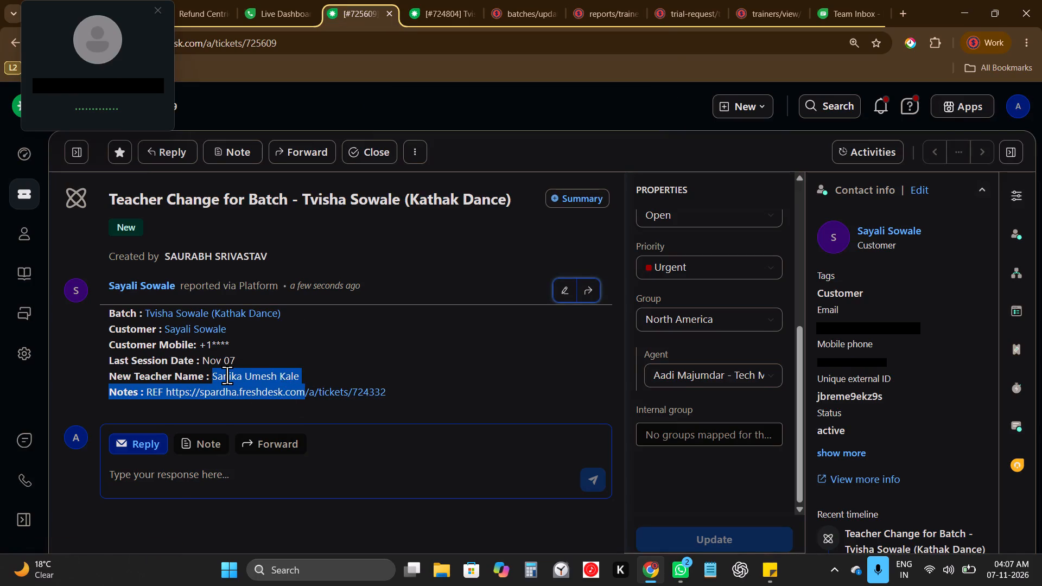
pyautogui.click(227, 375)
pyautogui.moveTo(227, 375); pyautogui.dragTo(288, 374)
pyautogui.hotkey('ctrl', 'c')
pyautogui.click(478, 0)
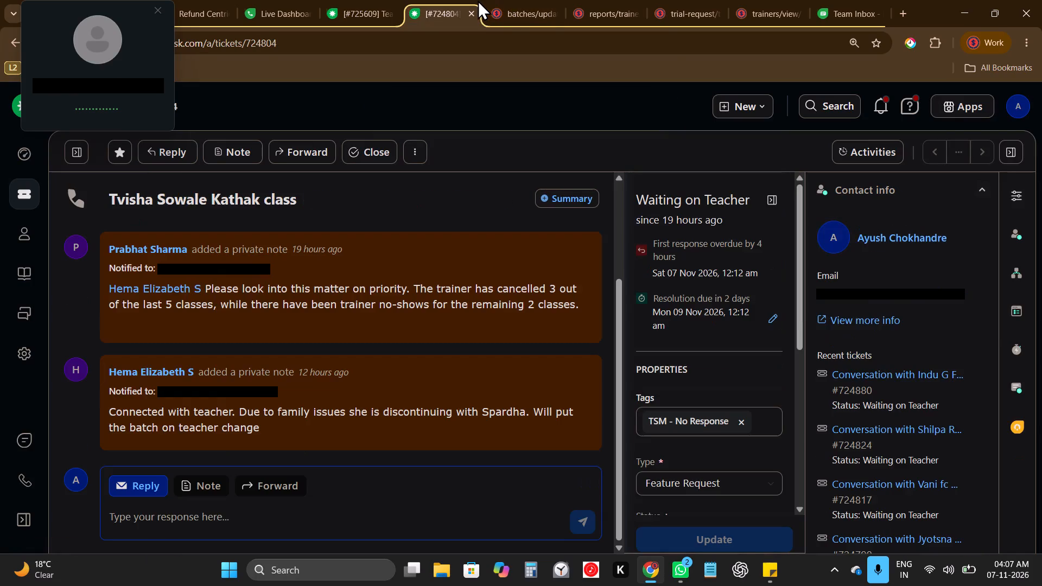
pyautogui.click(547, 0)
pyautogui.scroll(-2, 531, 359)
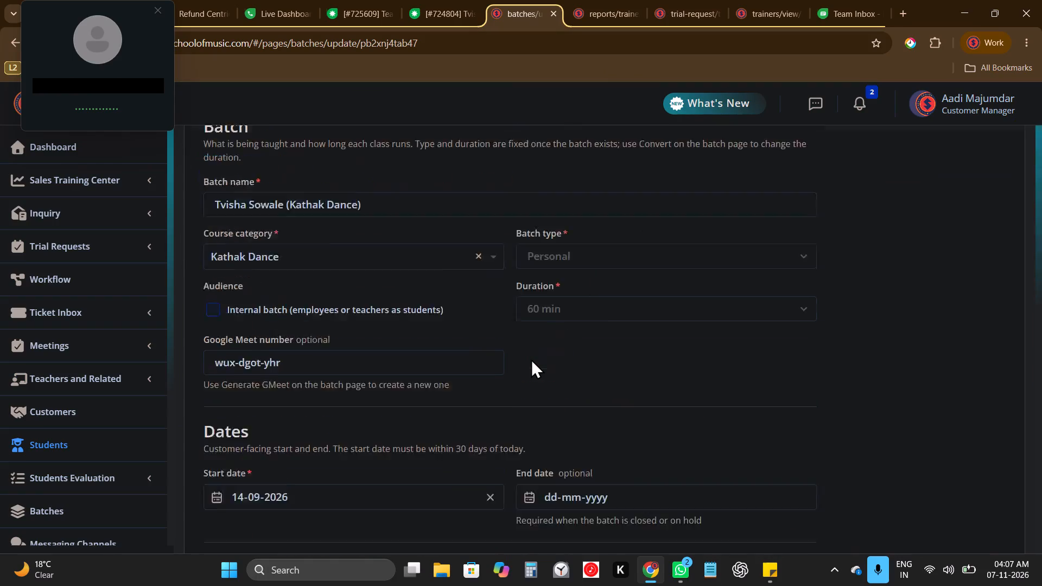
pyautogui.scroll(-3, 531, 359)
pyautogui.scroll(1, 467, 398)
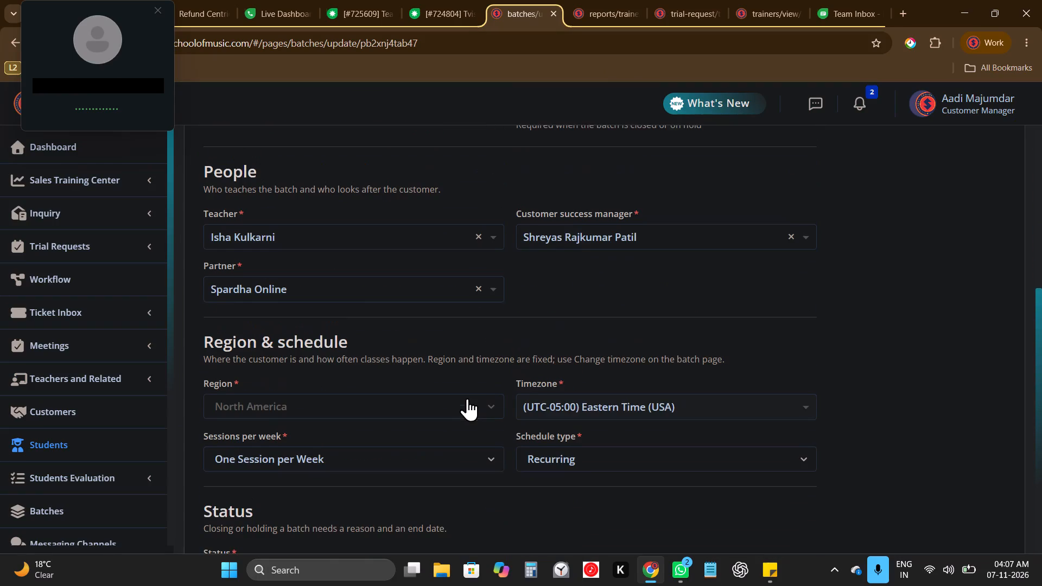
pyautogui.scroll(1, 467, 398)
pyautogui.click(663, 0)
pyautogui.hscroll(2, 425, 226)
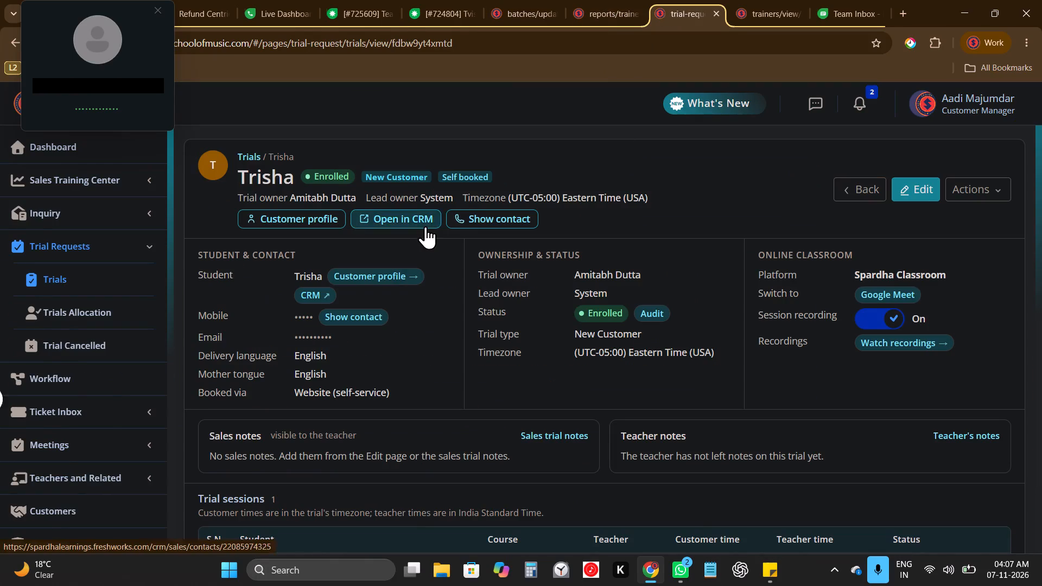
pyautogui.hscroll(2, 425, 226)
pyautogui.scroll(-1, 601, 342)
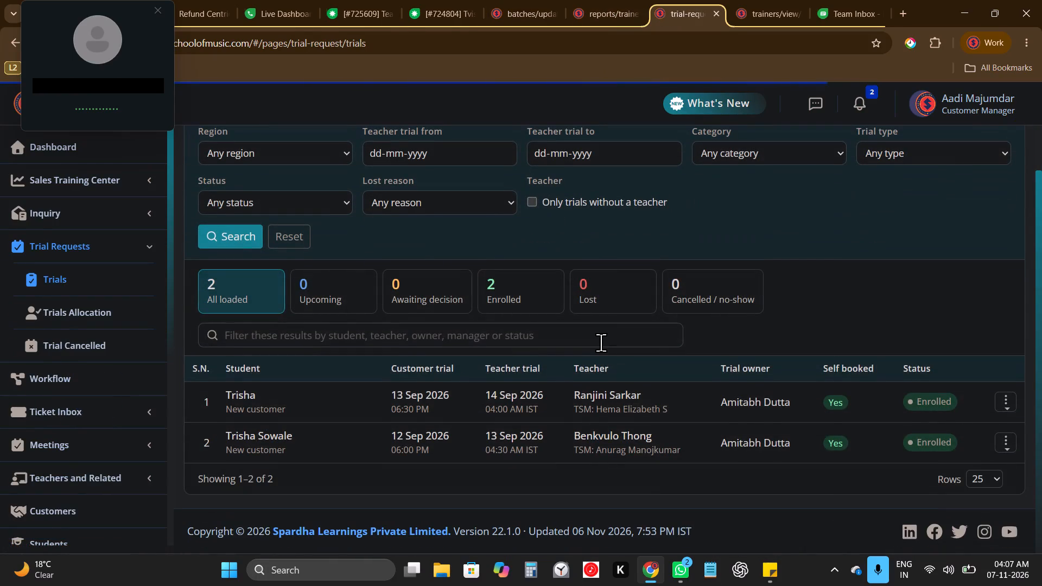
# Replace the Kathak Dance batch's teacher with the new teacher copied from the ticket and save the batch changes.
pyautogui.click(532, 0)
pyautogui.scroll(-3, 427, 316)
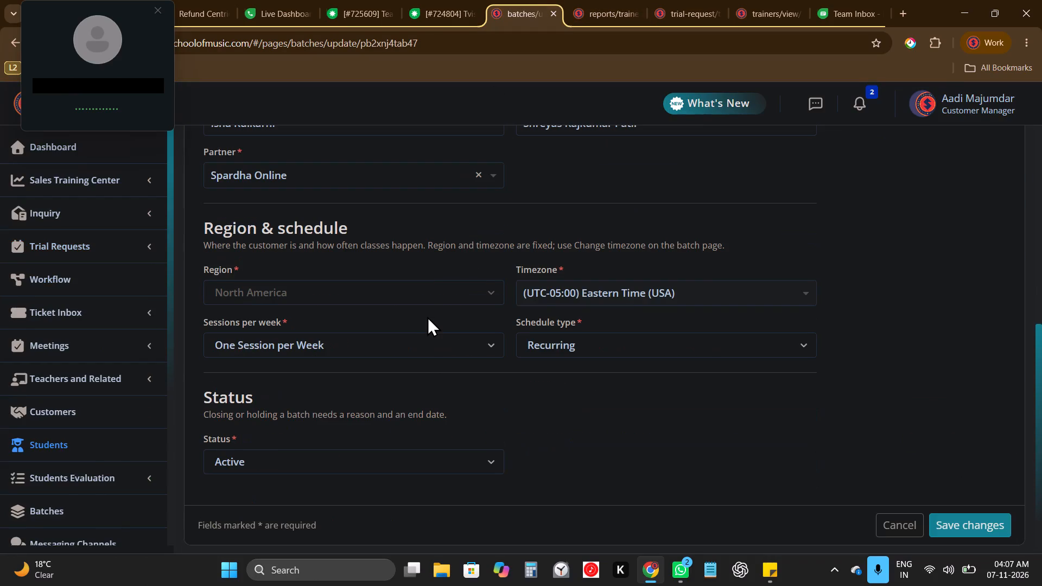
pyautogui.scroll(1, 485, 260)
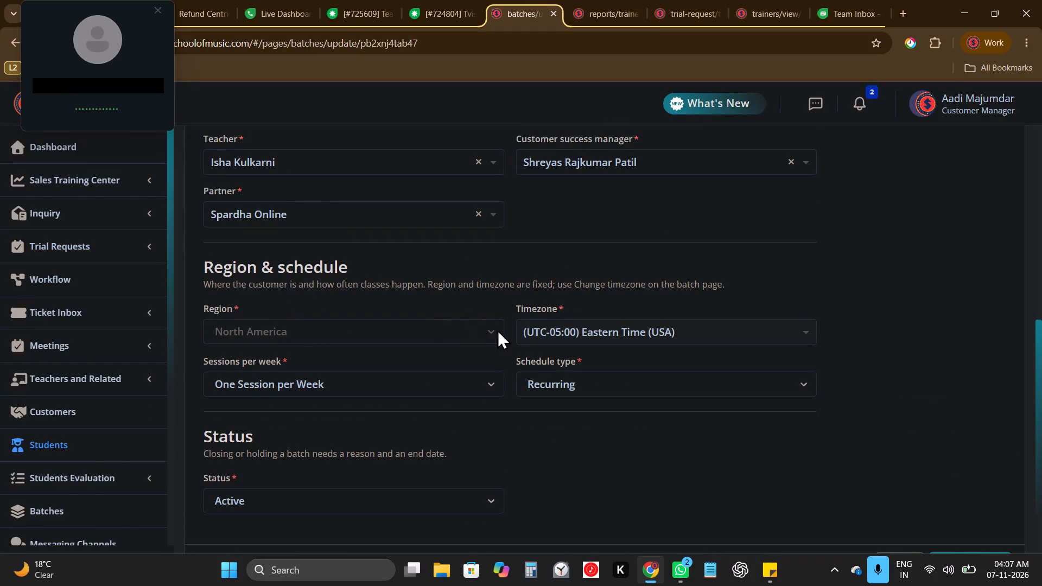
pyautogui.click(483, 162)
pyautogui.hotkey('ctrl', 'v')
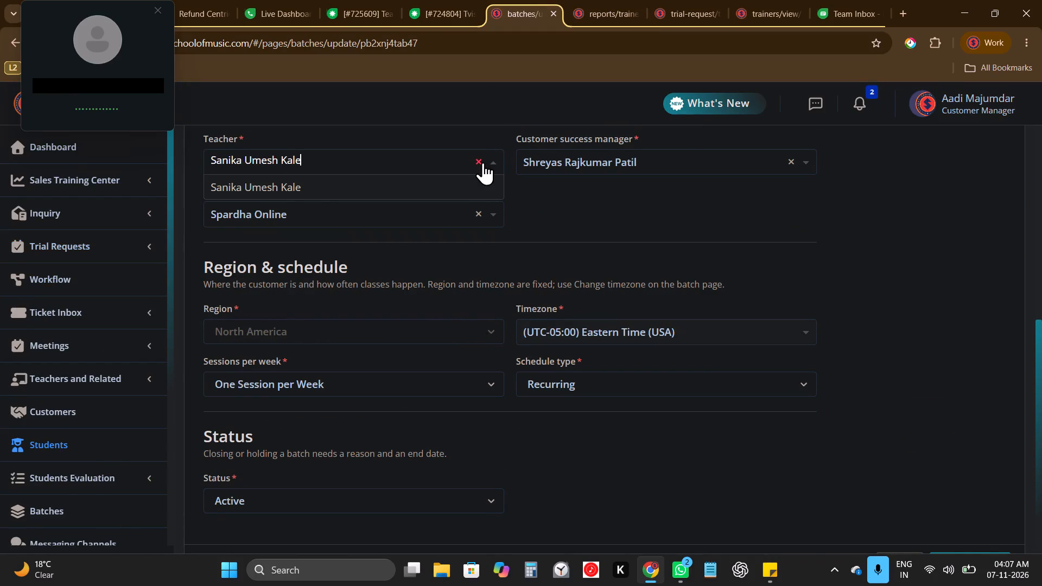
pyautogui.press('Return')
pyautogui.scroll(-6, 505, 260)
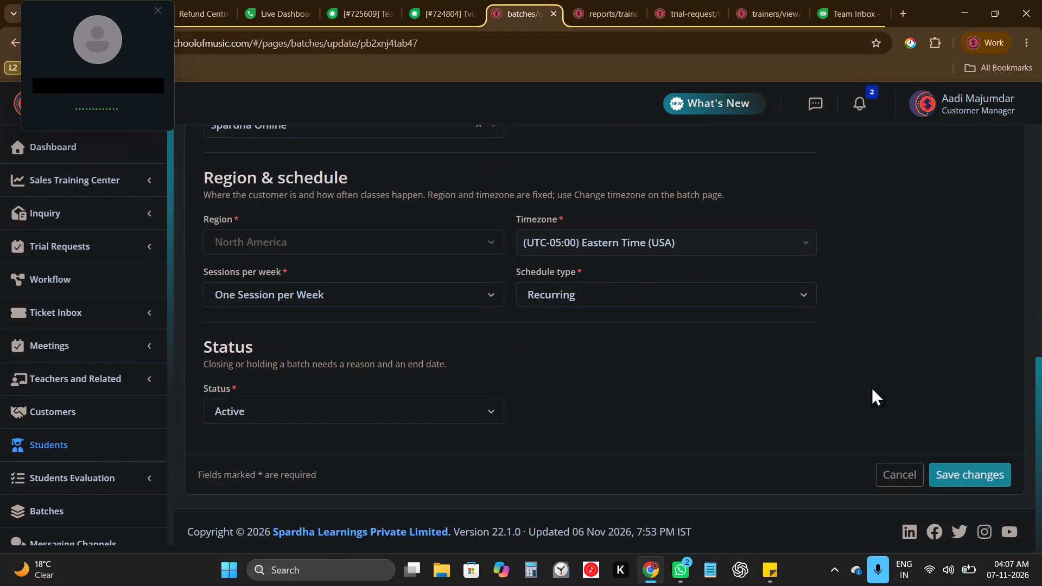
pyautogui.click(979, 474)
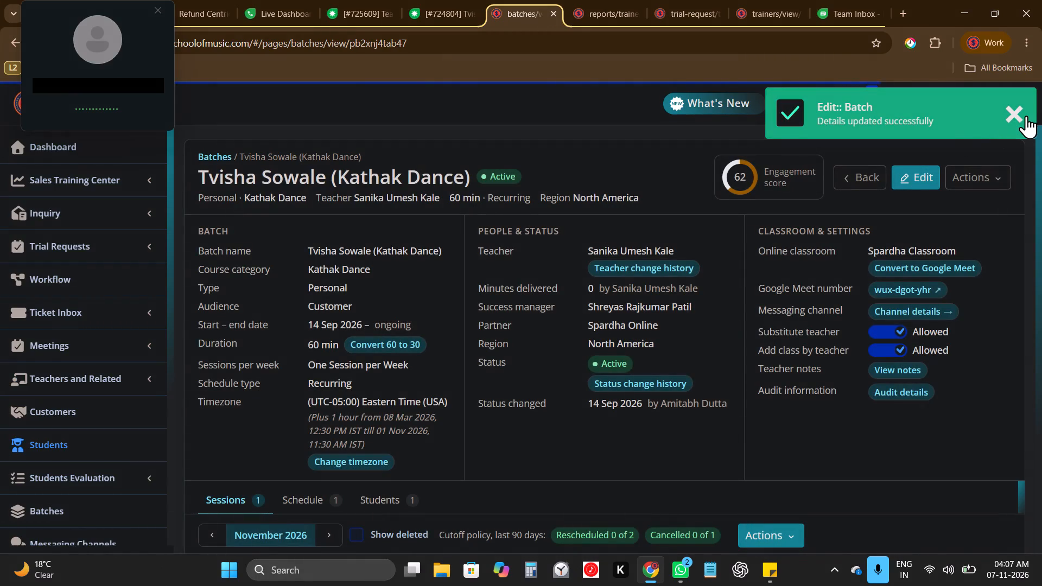
pyautogui.click(1024, 116)
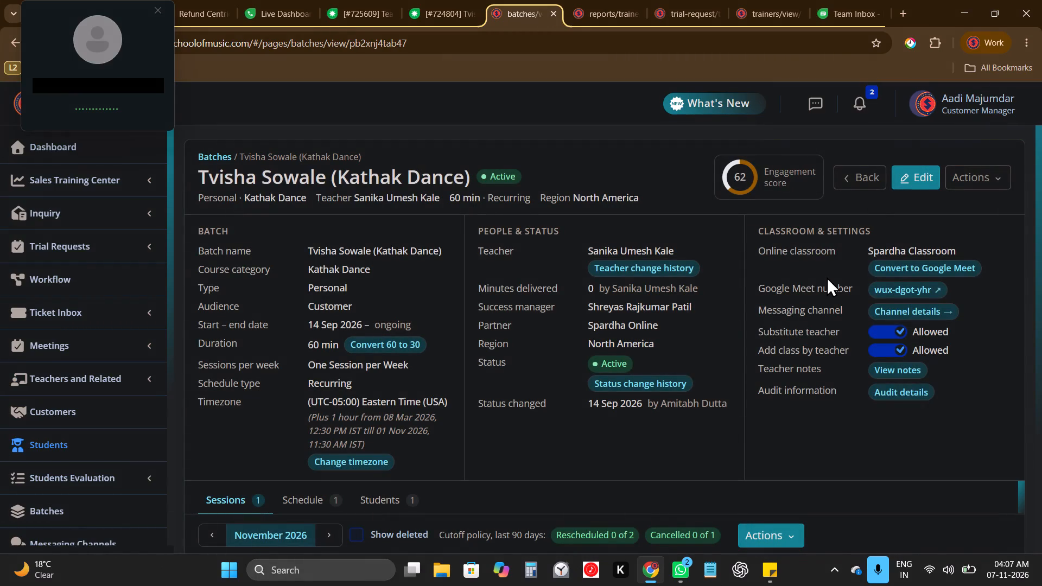
# Generate the batch's sessions effective 07-11-2026 and check the November and December 2026 session lists.
pyautogui.scroll(-4, 827, 277)
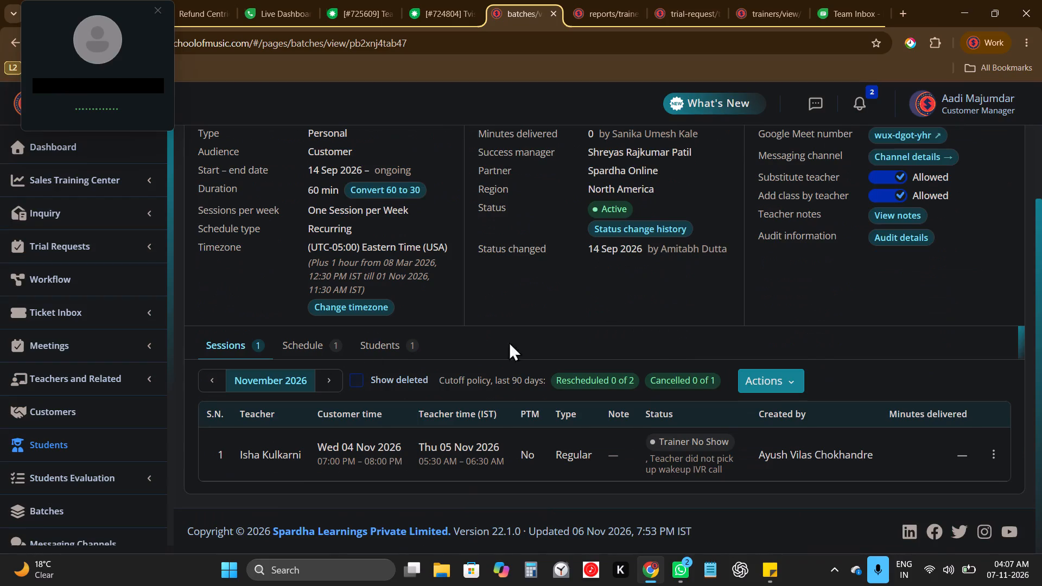
pyautogui.click(760, 394)
pyautogui.click(782, 380)
pyautogui.click(774, 432)
pyautogui.moveTo(649, 343); pyautogui.dragTo(655, 356)
pyautogui.click(655, 356)
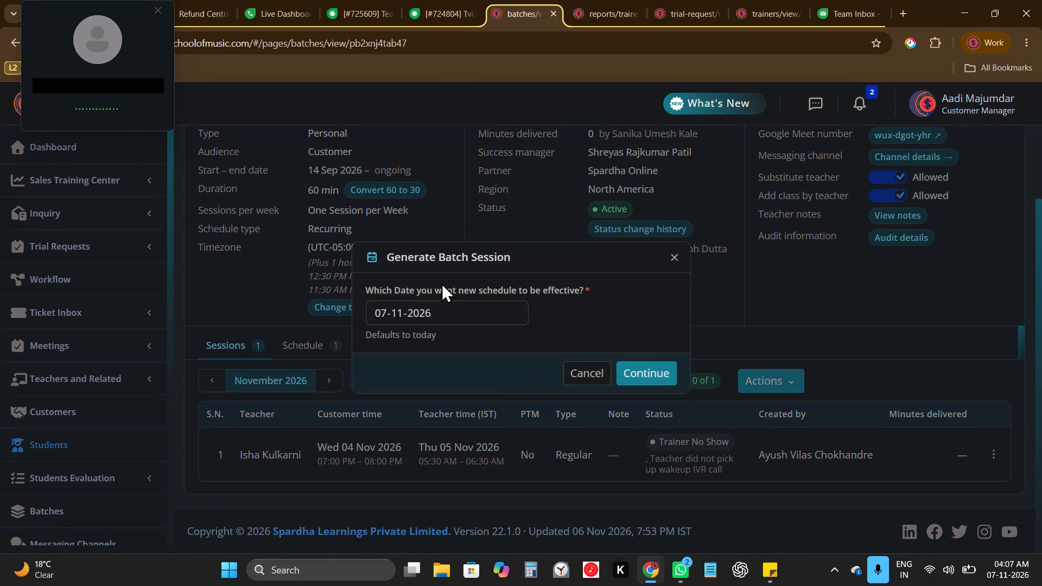
pyautogui.click(455, 321)
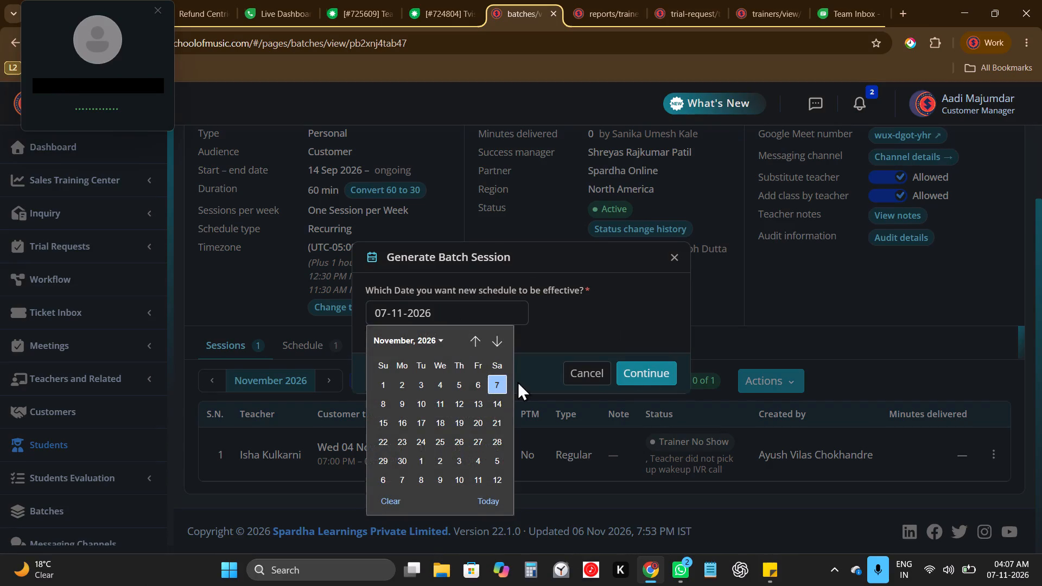
pyautogui.click(661, 374)
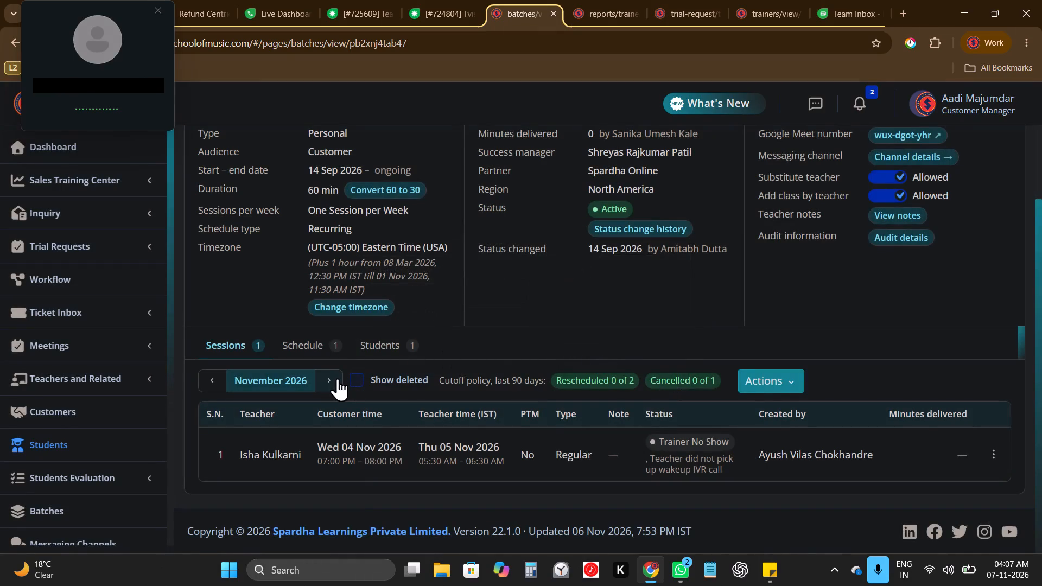
pyautogui.click(338, 378)
pyautogui.click(215, 382)
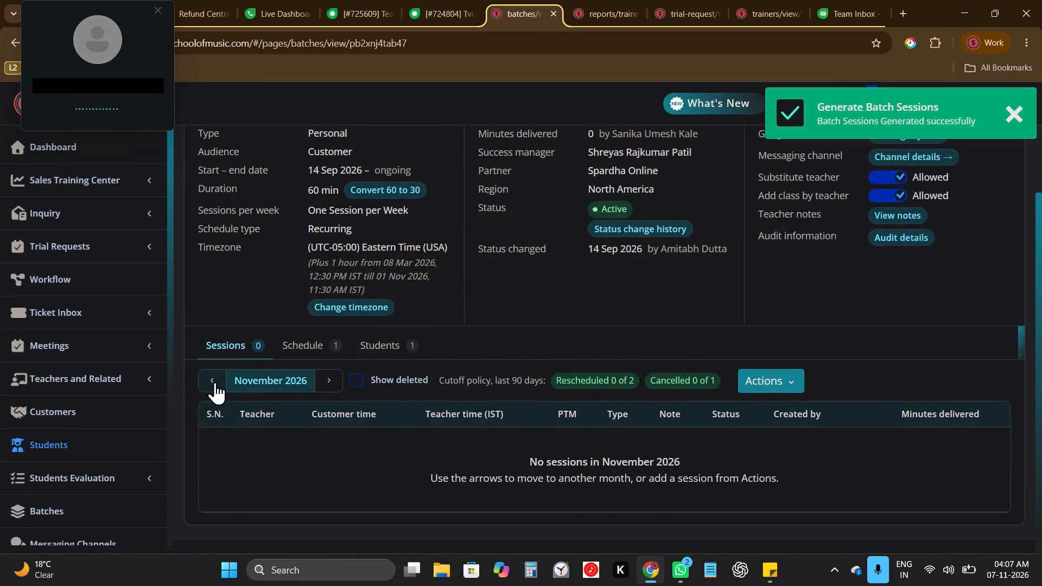
pyautogui.click(326, 384)
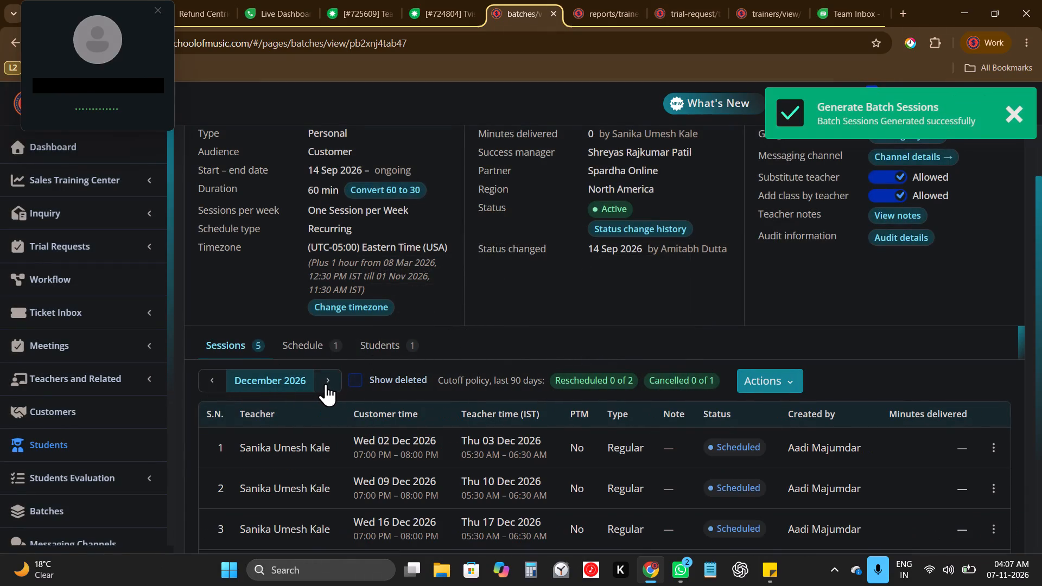
pyautogui.click(204, 385)
pyautogui.scroll(-3, 454, 305)
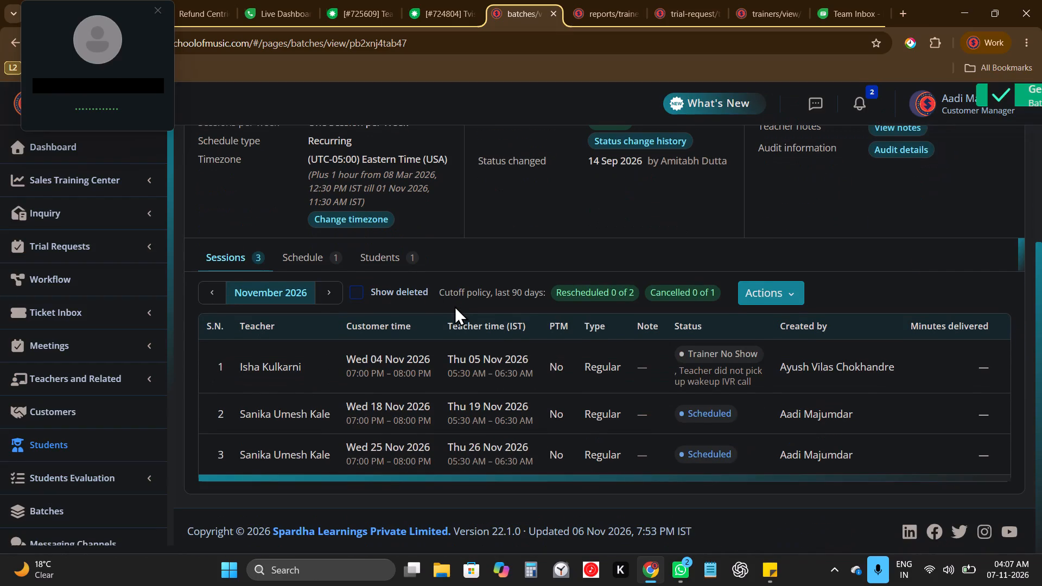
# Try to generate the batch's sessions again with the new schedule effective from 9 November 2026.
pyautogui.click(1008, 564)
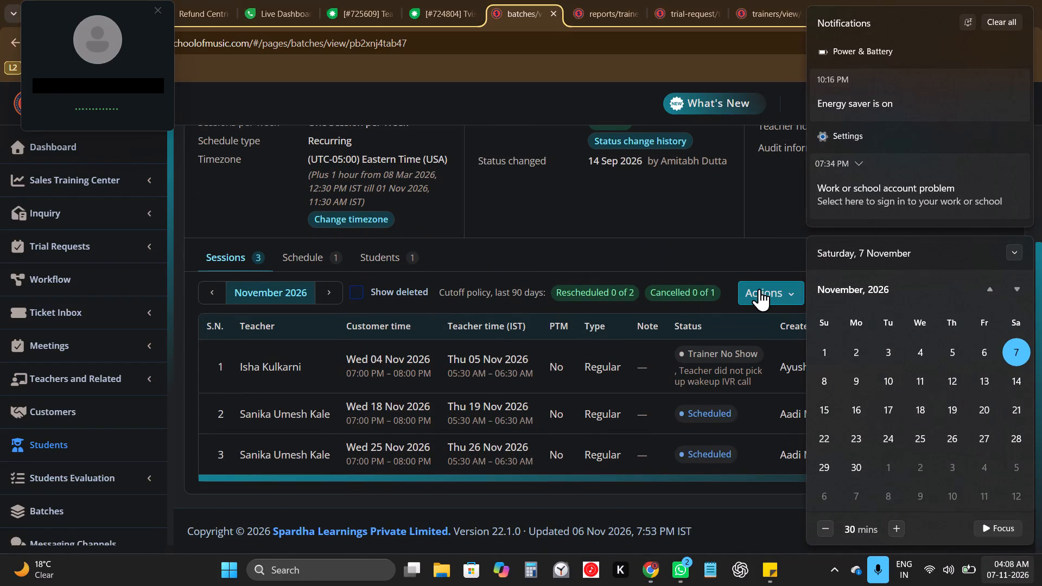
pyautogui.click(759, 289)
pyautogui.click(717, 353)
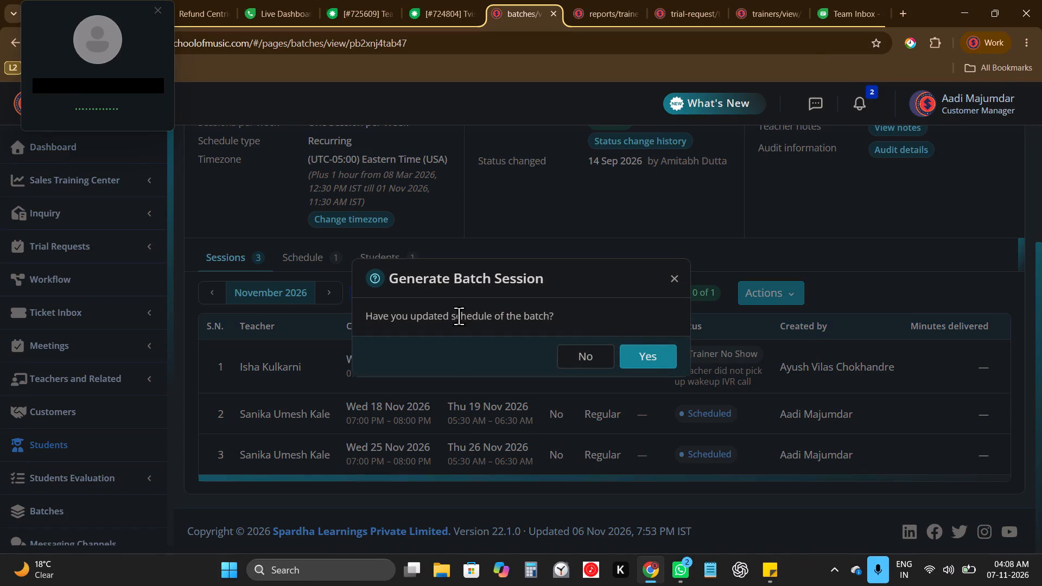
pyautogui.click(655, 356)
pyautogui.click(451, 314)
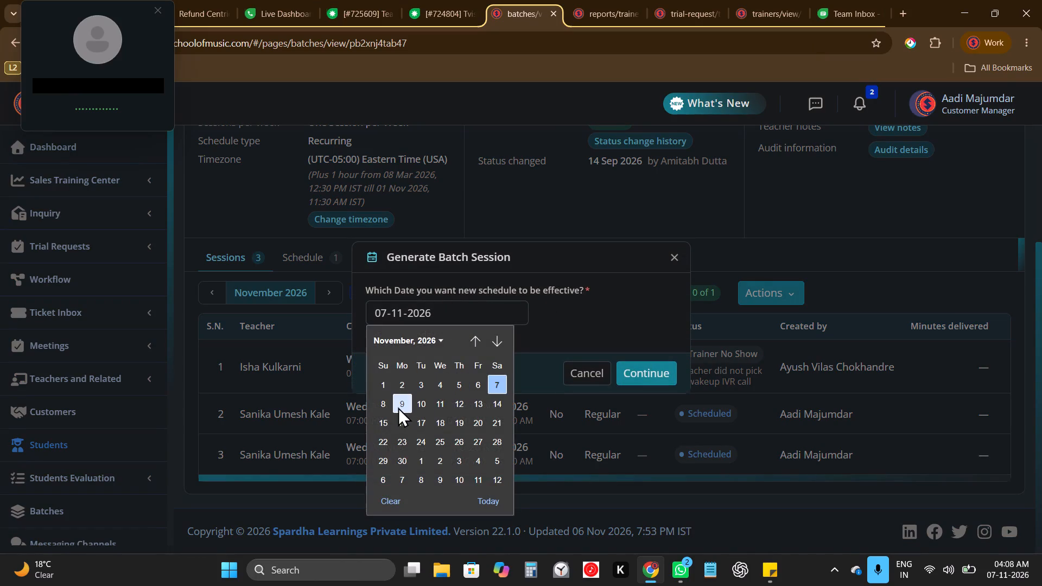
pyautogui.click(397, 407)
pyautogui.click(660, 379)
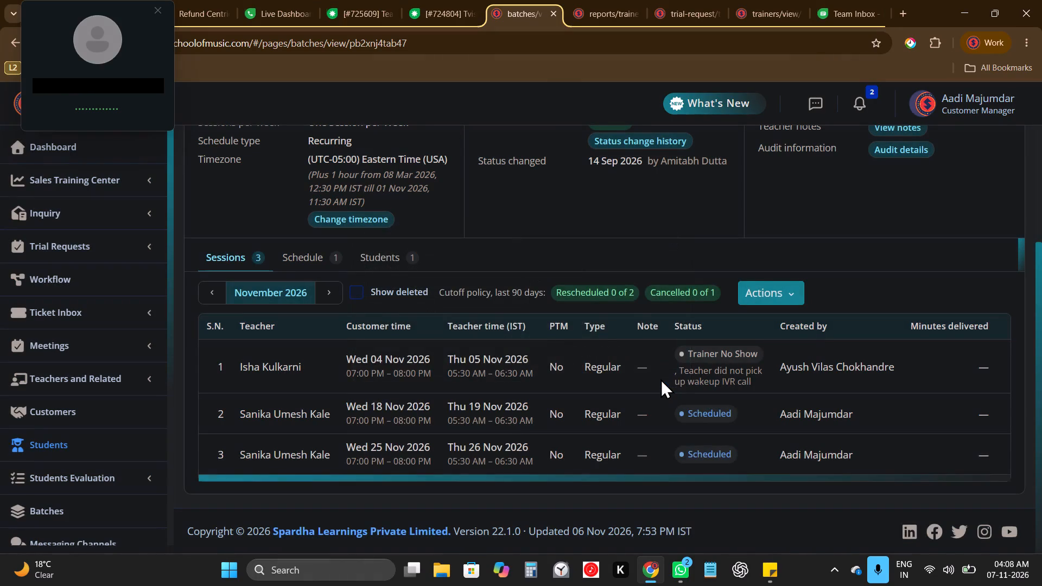
# Search the new teacher's available session slots from Mon, 09 Nov, 2026 and examine those on Wed 11 Nov 2026.
pyautogui.click(765, 286)
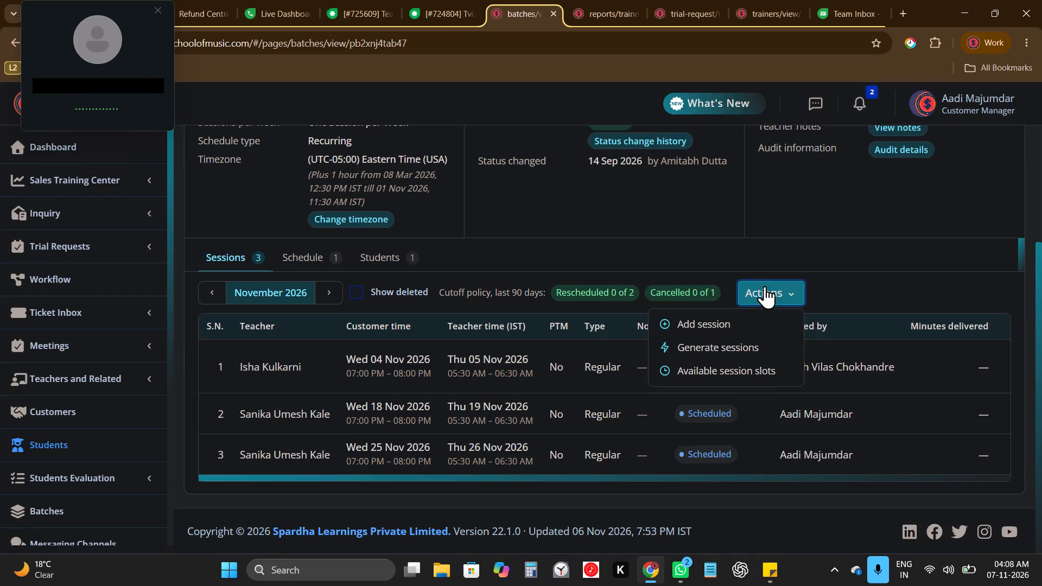
pyautogui.click(751, 369)
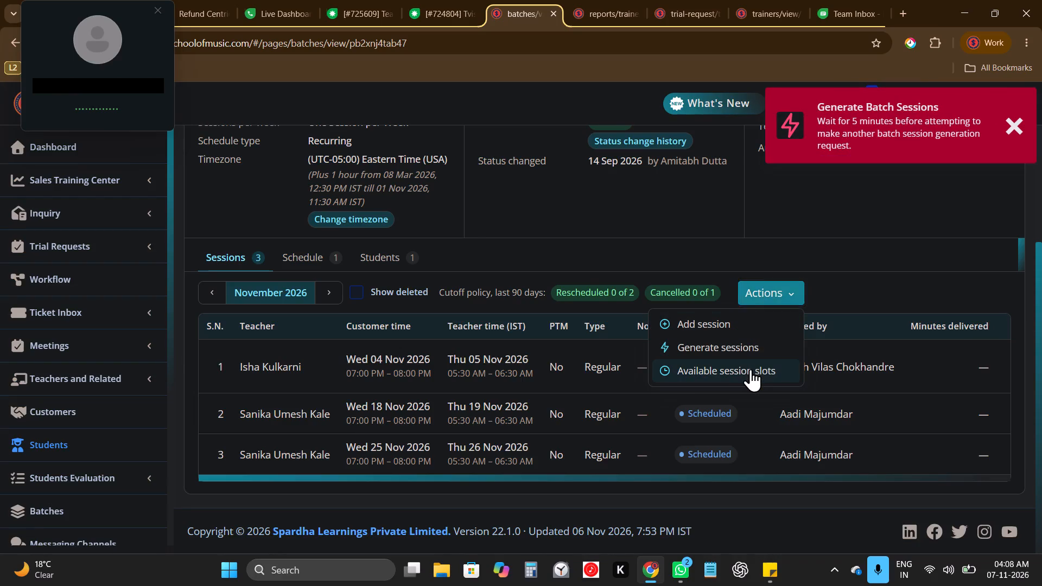
pyautogui.click(490, 318)
pyautogui.press('Down')
pyautogui.press('Down')
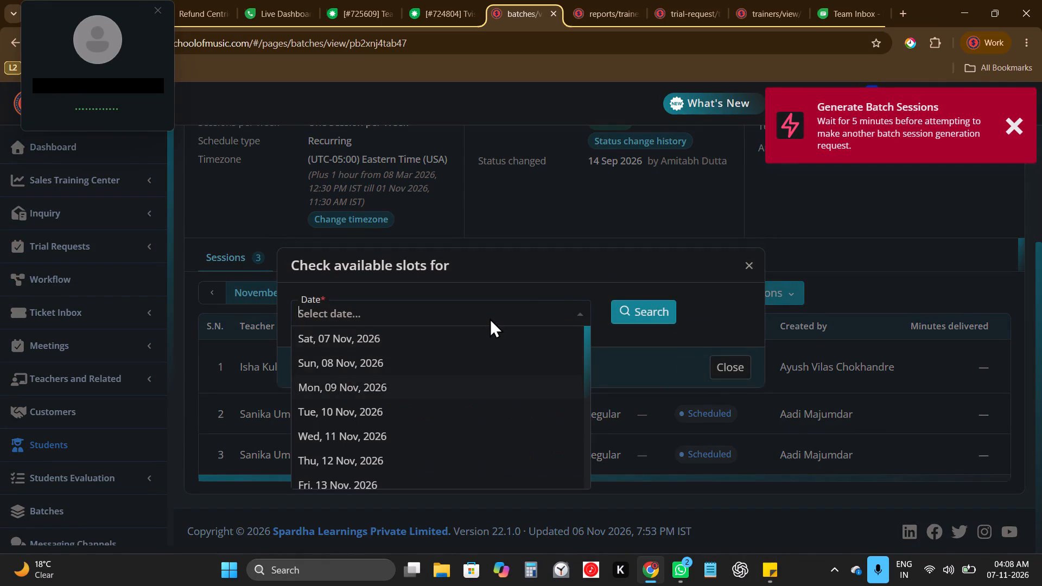
pyautogui.press('Return')
pyautogui.press('Tab')
pyautogui.press('Return')
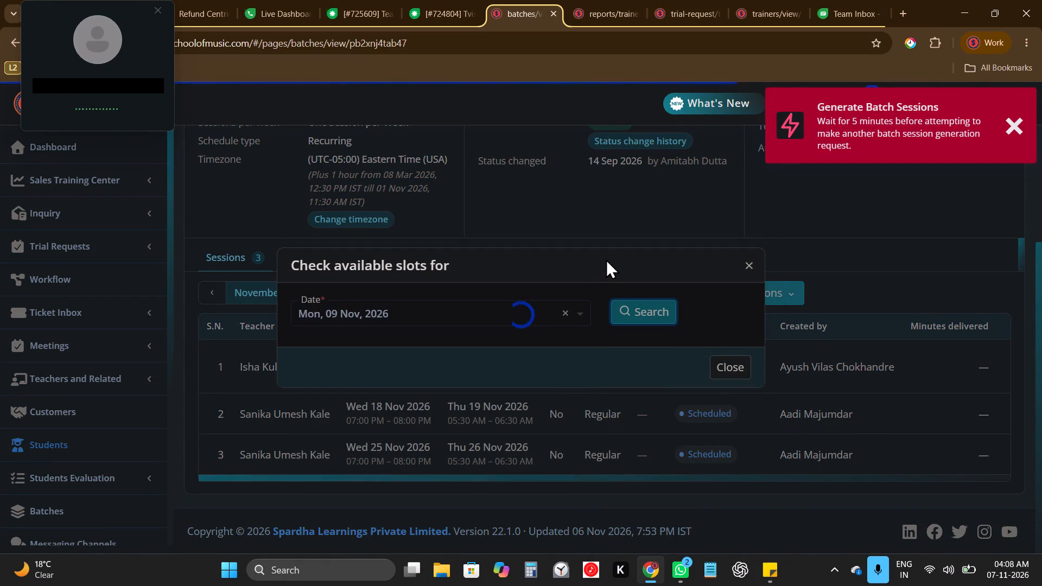
pyautogui.scroll(-1, 536, 200)
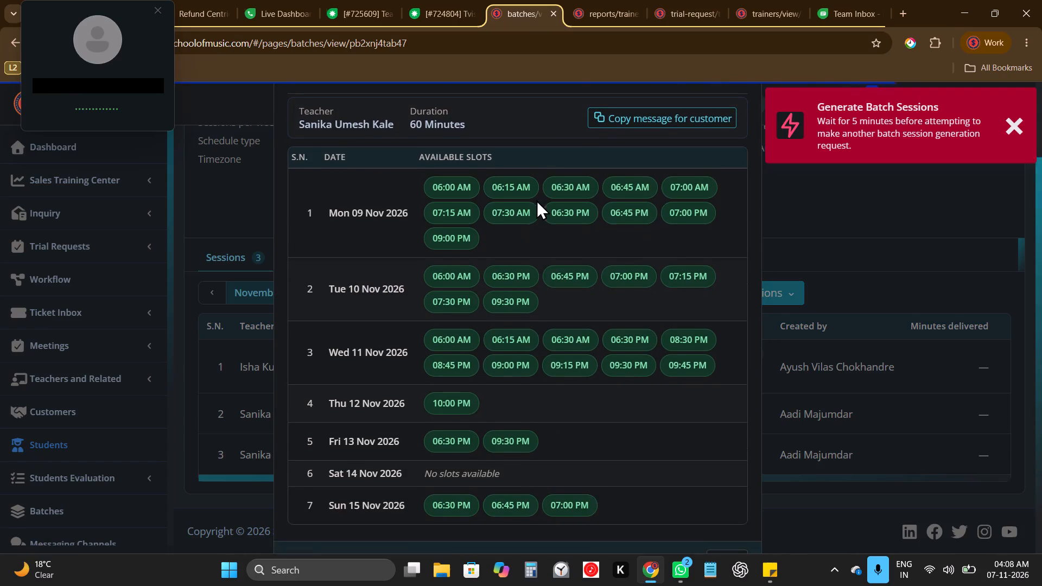
pyautogui.scroll(-1, 536, 200)
pyautogui.moveTo(410, 339); pyautogui.dragTo(437, 339)
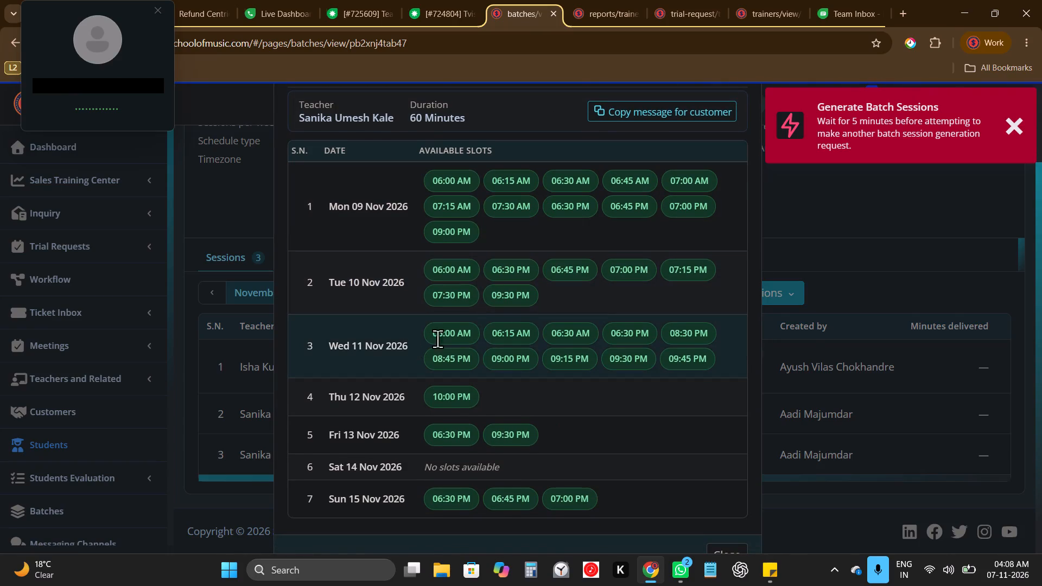
pyautogui.moveTo(437, 339); pyautogui.dragTo(722, 358)
pyautogui.click(722, 358)
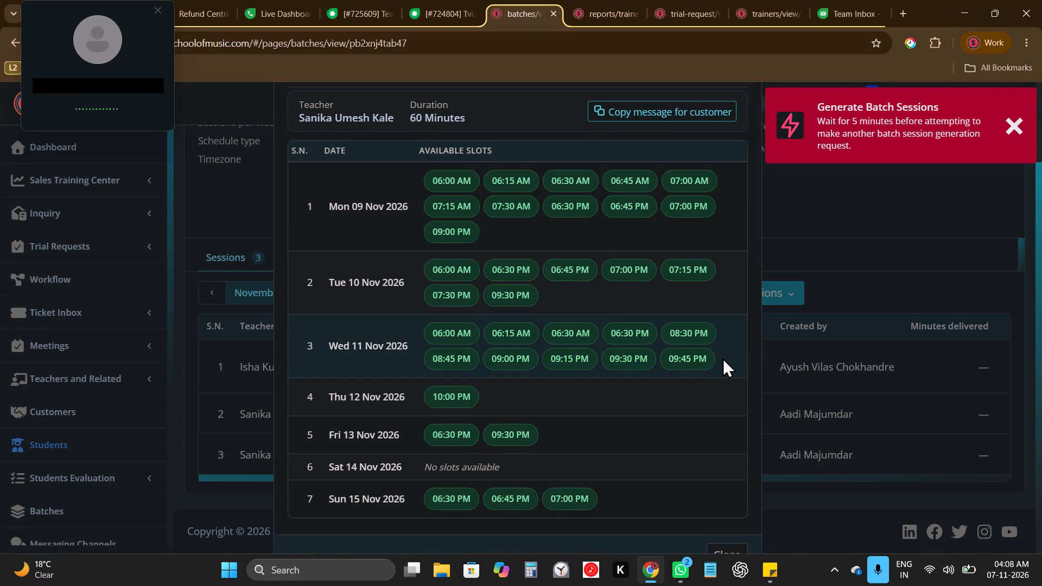
pyautogui.moveTo(722, 358); pyautogui.dragTo(407, 336)
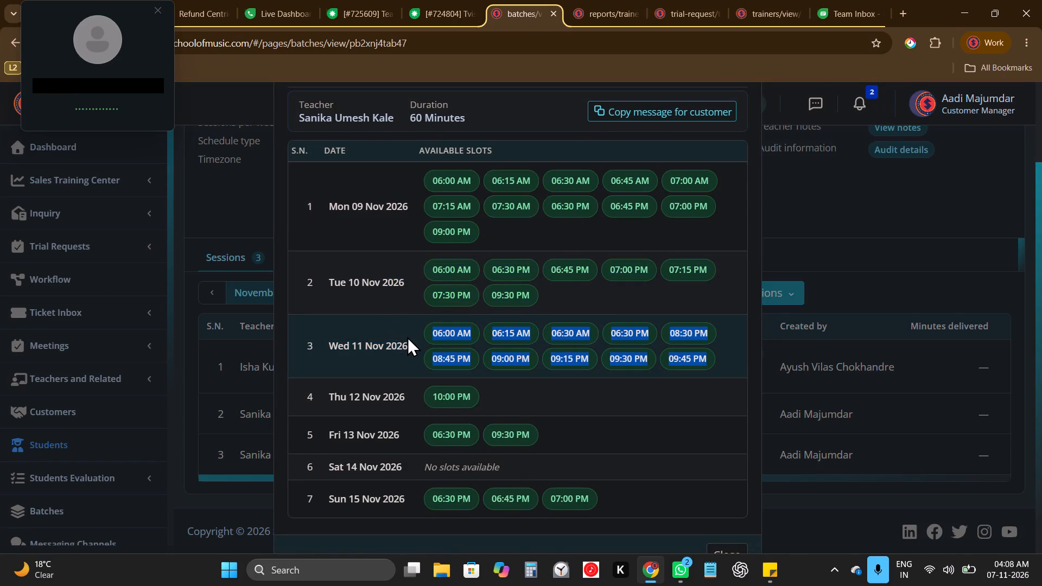
# Examine the new teacher's available slots on Wed 11 Nov 2026, especially 06:30 PM, and close the slot search.
pyautogui.click(407, 336)
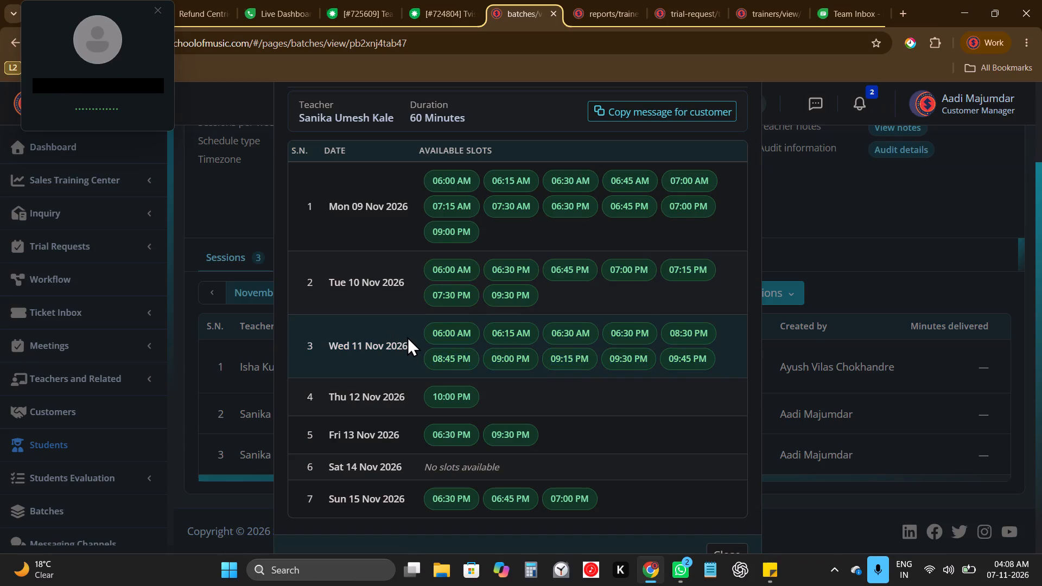
pyautogui.scroll(1, 544, 243)
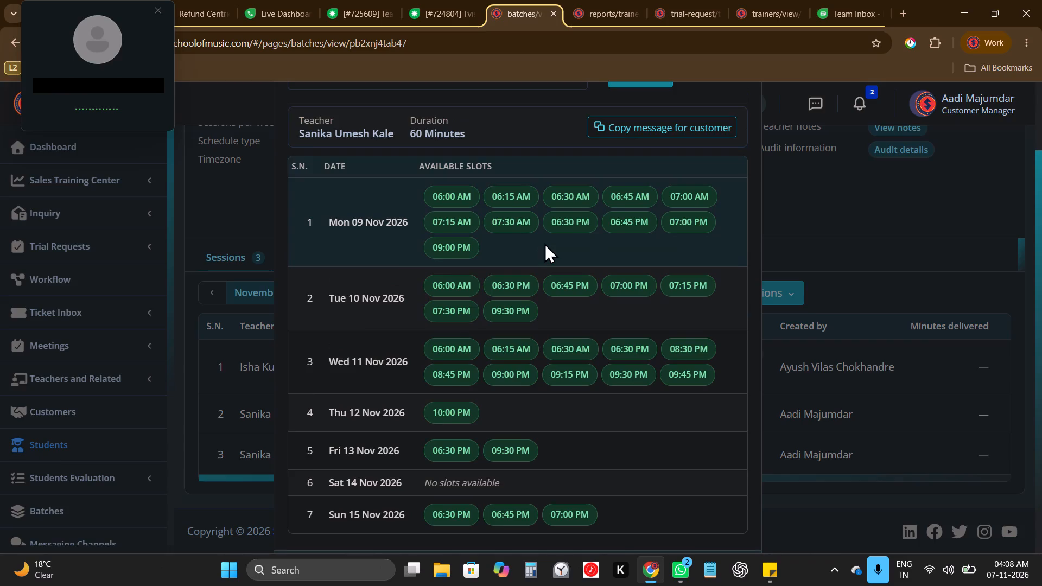
pyautogui.click(420, 346)
pyautogui.moveTo(420, 346); pyautogui.dragTo(724, 373)
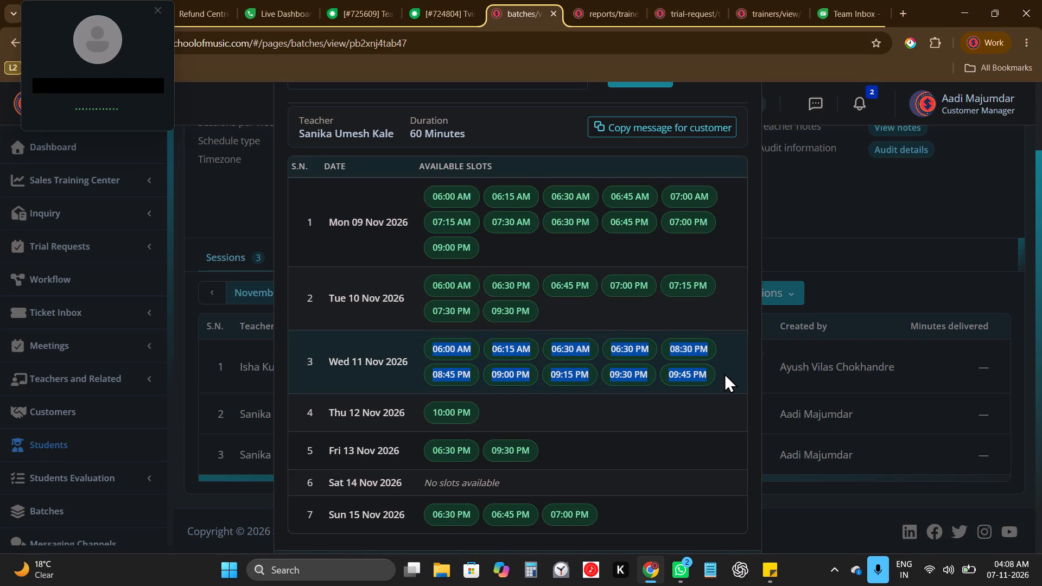
pyautogui.moveTo(724, 373); pyautogui.dragTo(725, 373)
pyautogui.click(725, 373)
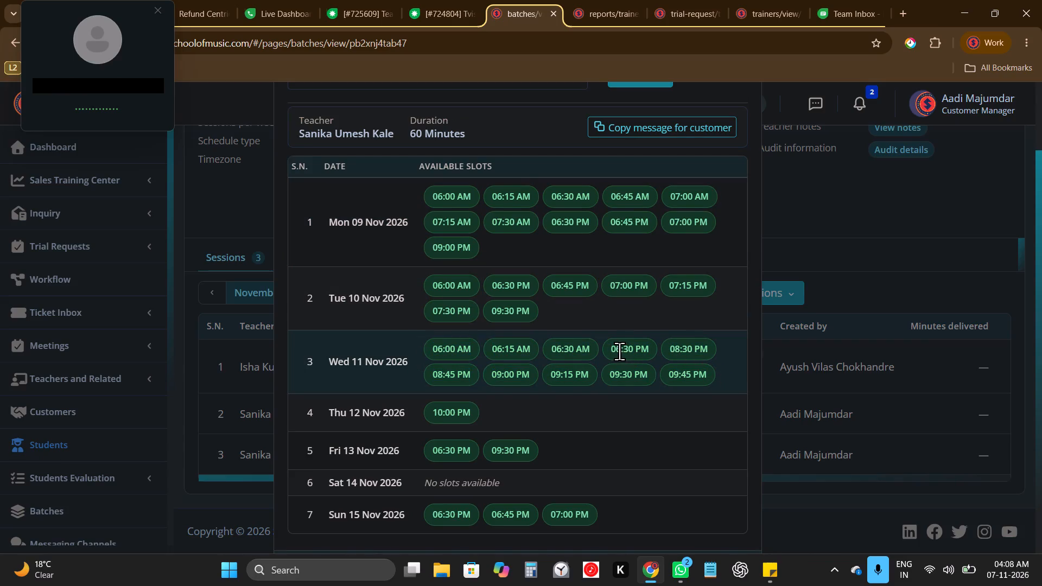
pyautogui.tripleClick(619, 351)
pyautogui.click(692, 326)
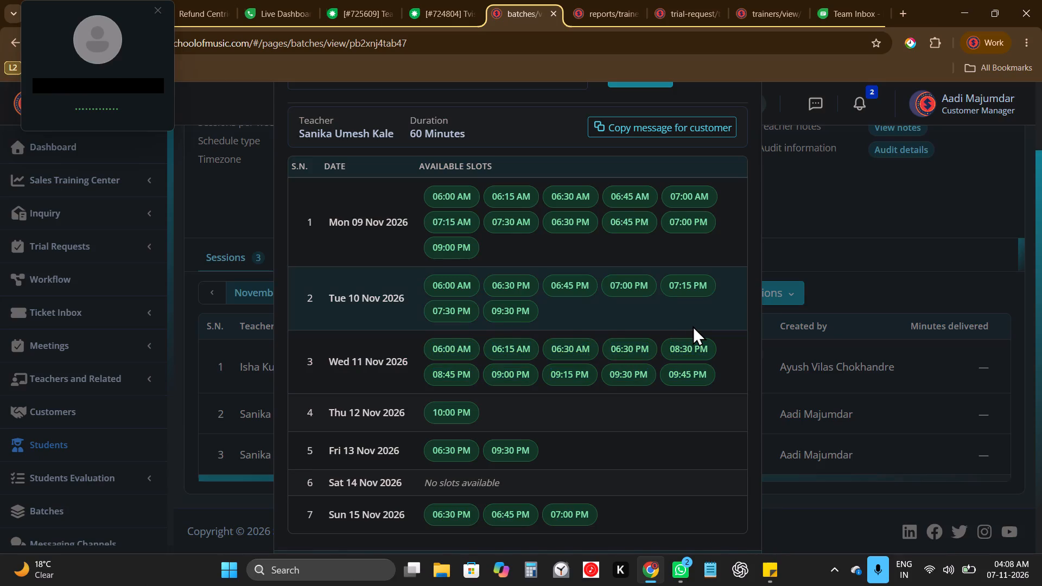
pyautogui.doubleClick(618, 346)
pyautogui.scroll(2, 705, 143)
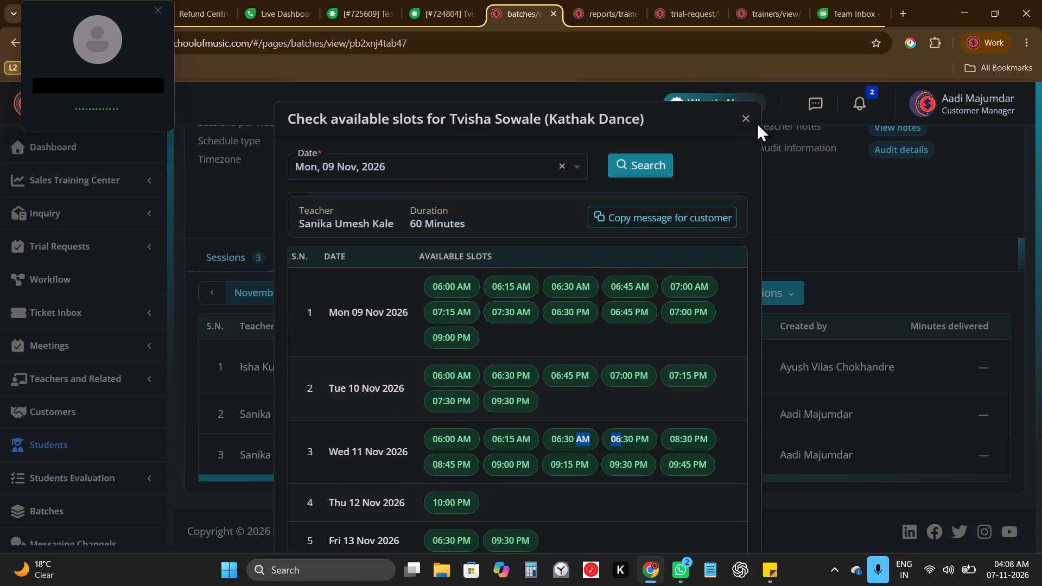
pyautogui.click(757, 122)
pyautogui.click(746, 122)
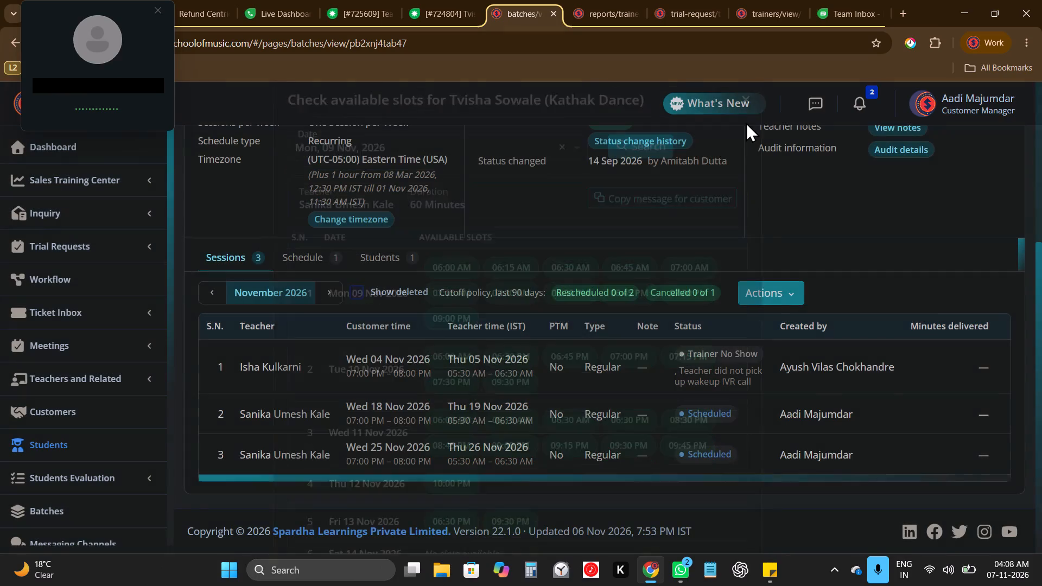
# Add a session with the new teacher on Nov 11, 2026 at 06:30 PM customer time and refresh the November 2026 session list.
pyautogui.click(767, 294)
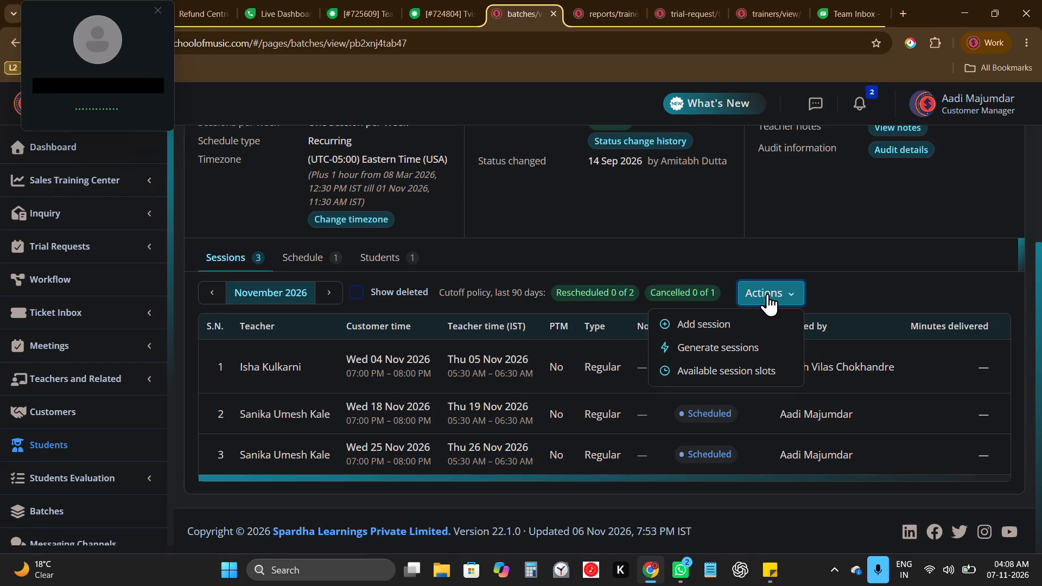
pyautogui.click(772, 320)
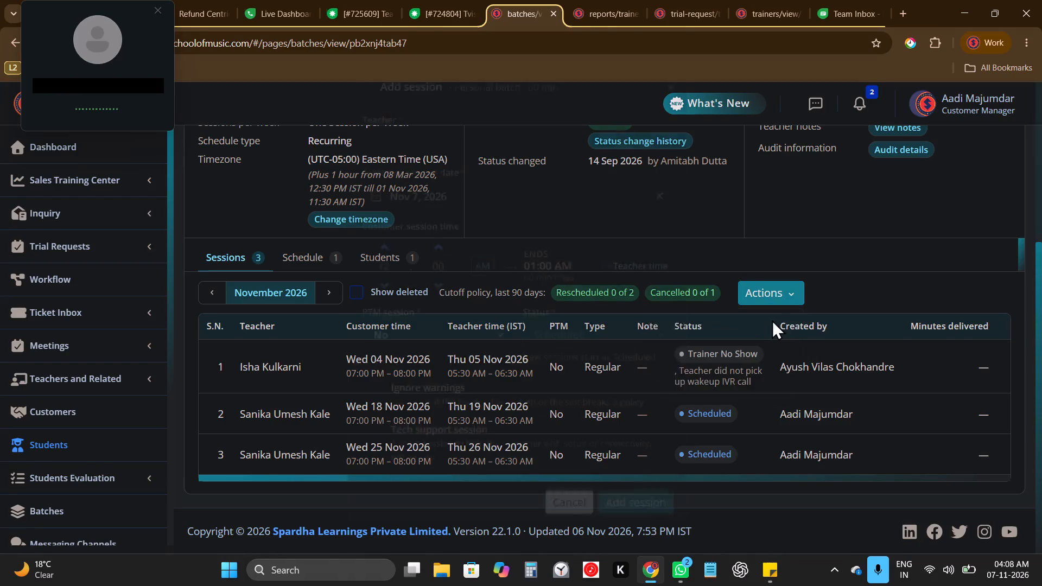
pyautogui.click(537, 233)
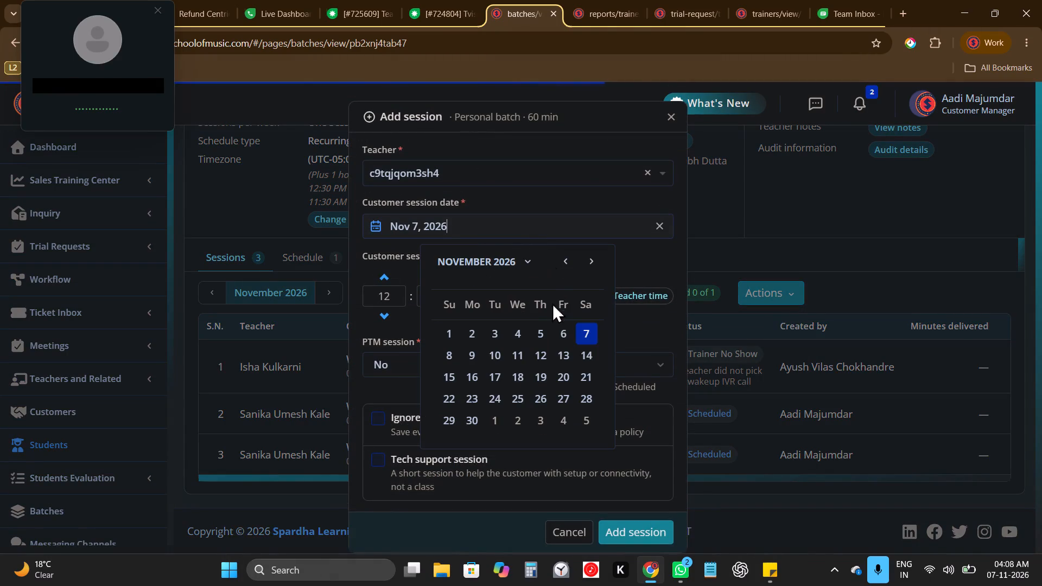
pyautogui.click(518, 360)
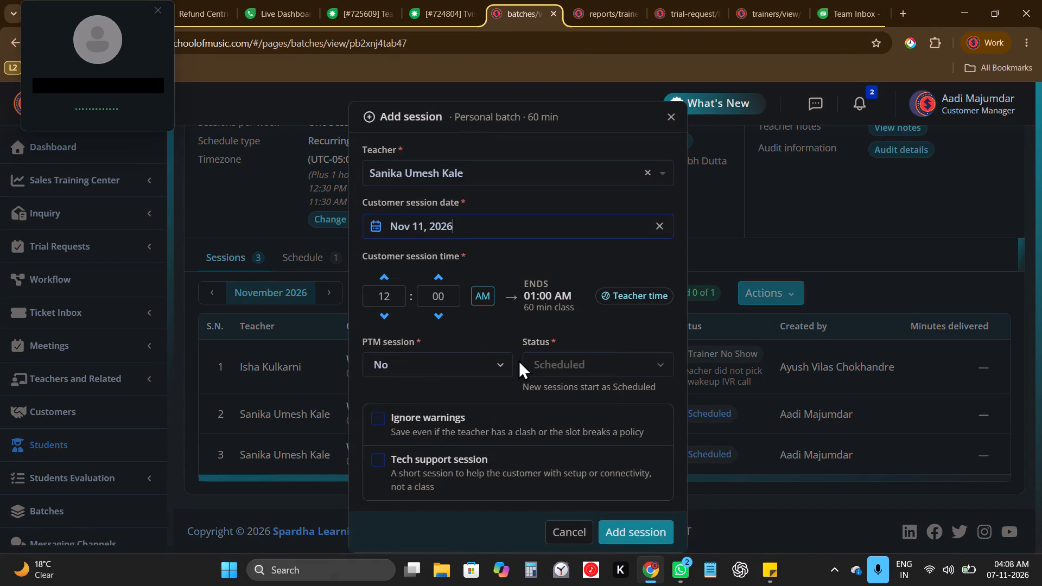
pyautogui.doubleClick(391, 300)
pyautogui.press('6')
pyautogui.press('Tab')
pyautogui.write('30')
pyautogui.press('Tab')
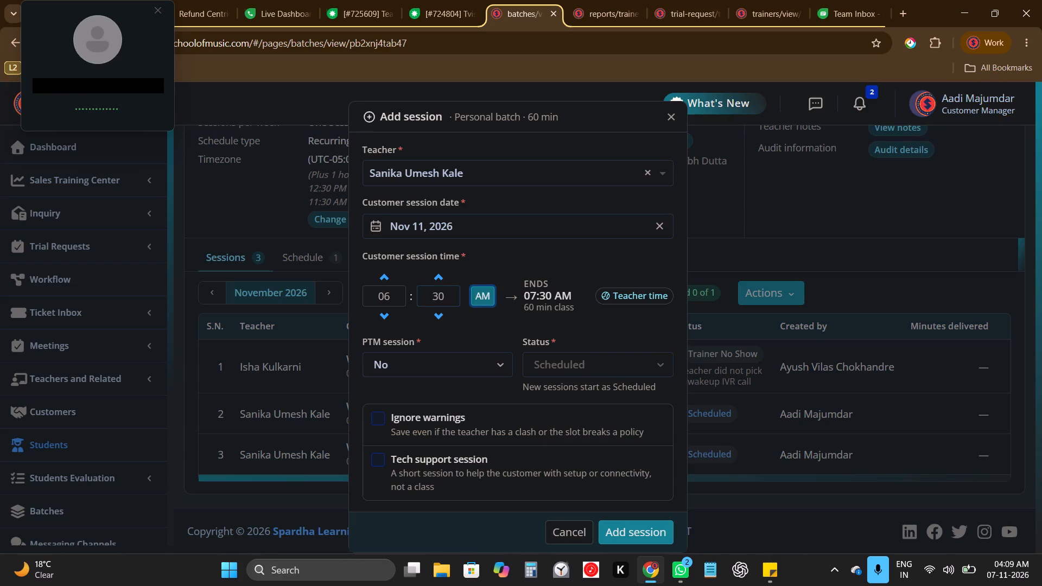
pyautogui.press('Return')
pyautogui.click(631, 527)
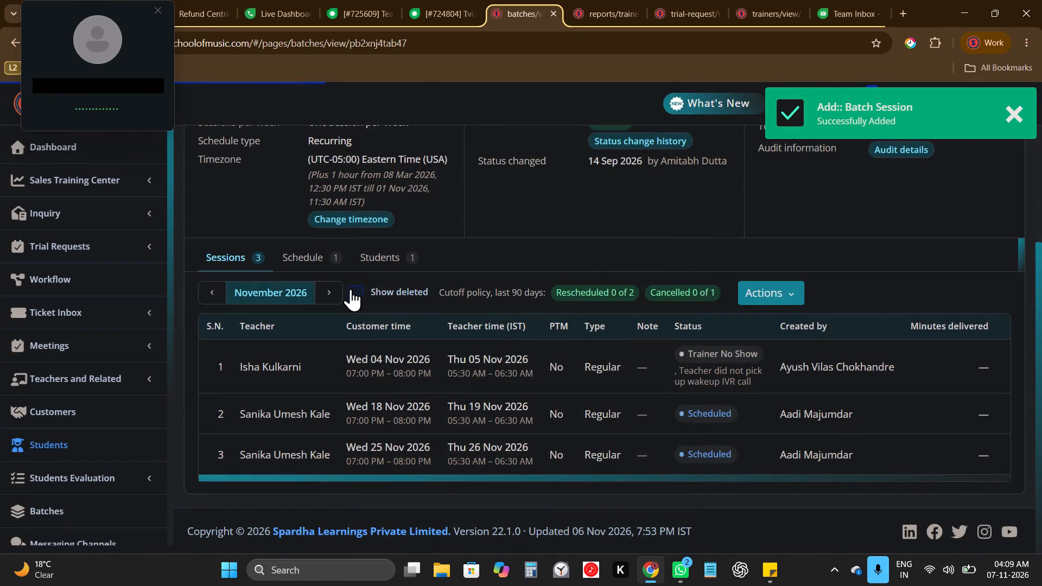
pyautogui.click(336, 294)
pyautogui.click(217, 294)
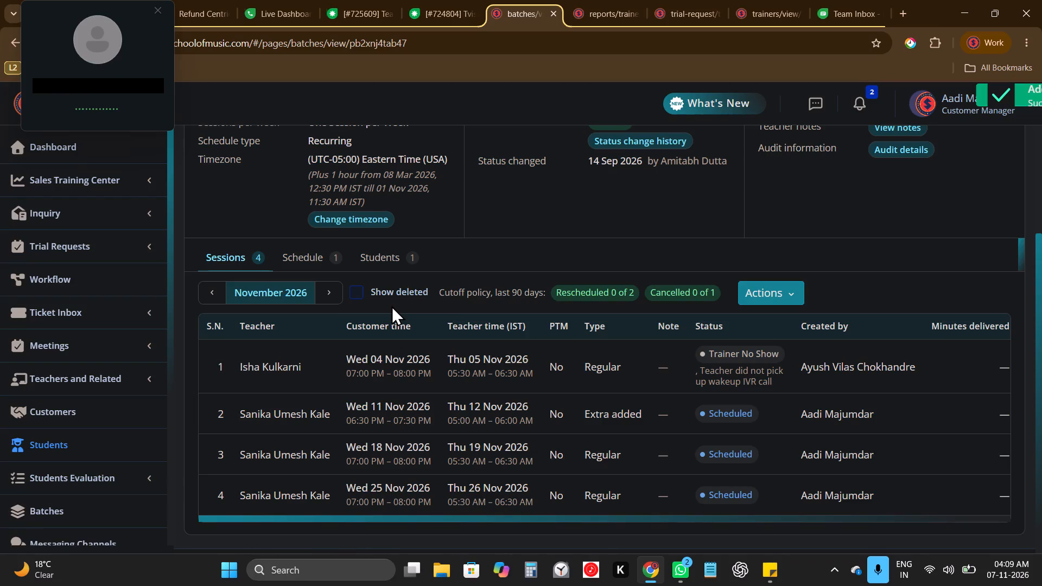
# Copy the new teacher's name from the Wed 11 Nov 2026 session and switch to the Freshcaller Live Dashboard.
pyautogui.tripleClick(294, 414)
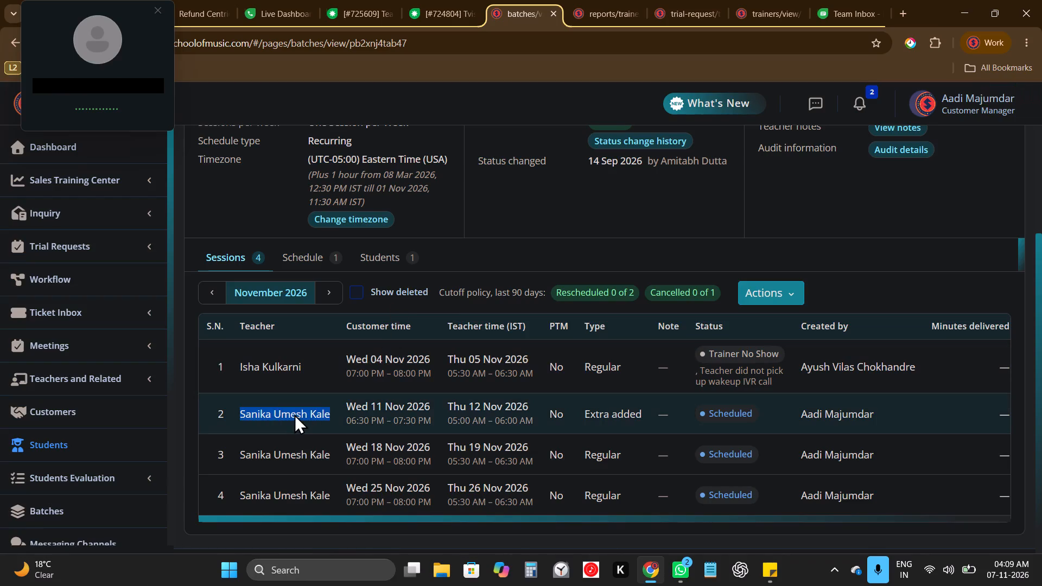
pyautogui.hotkey('ctrl', 'c')
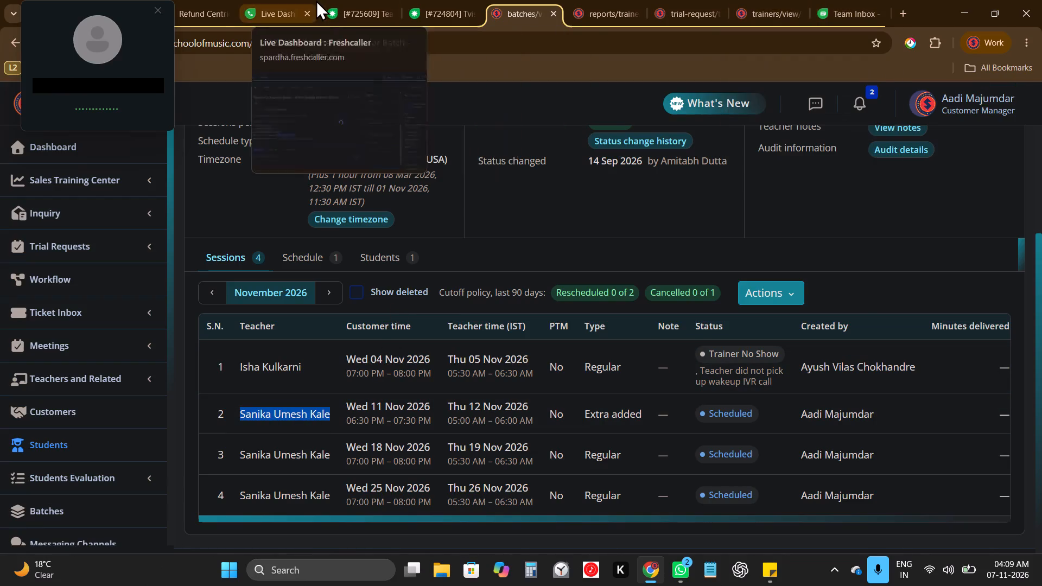
pyautogui.click(312, 0)
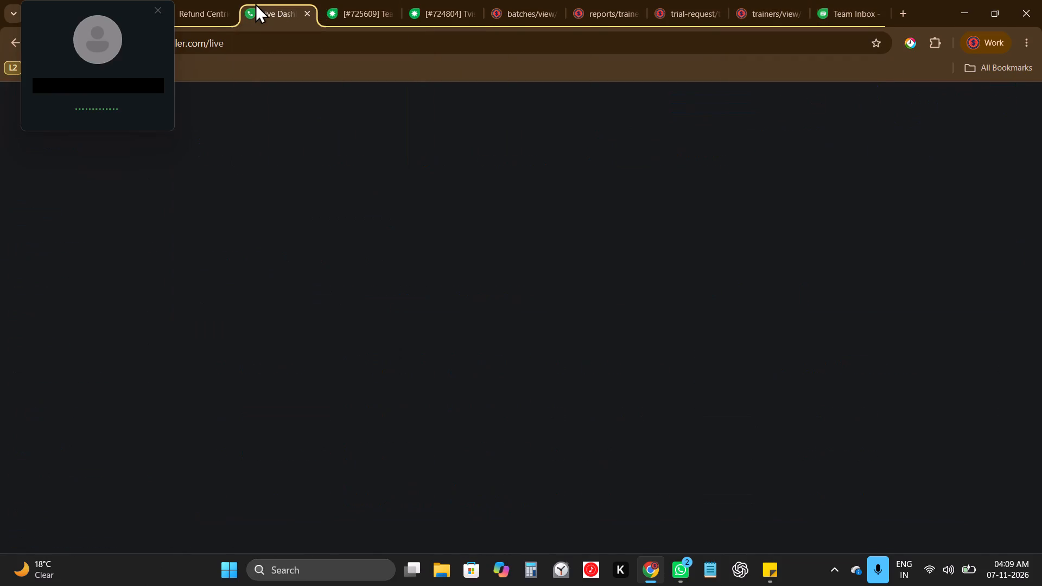
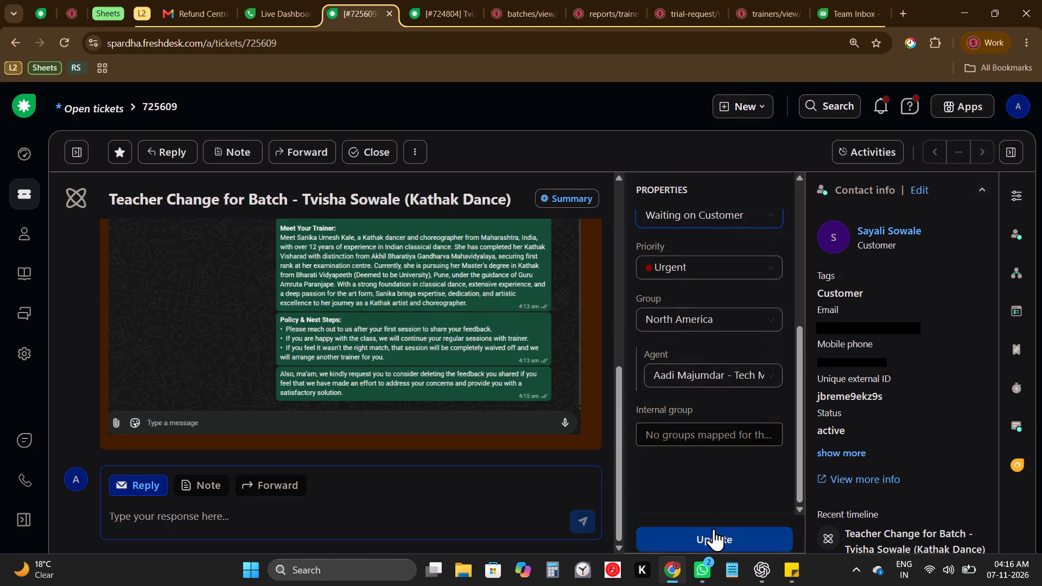
pyautogui.click(714, 528)
pyautogui.hscroll(4, 399, 330)
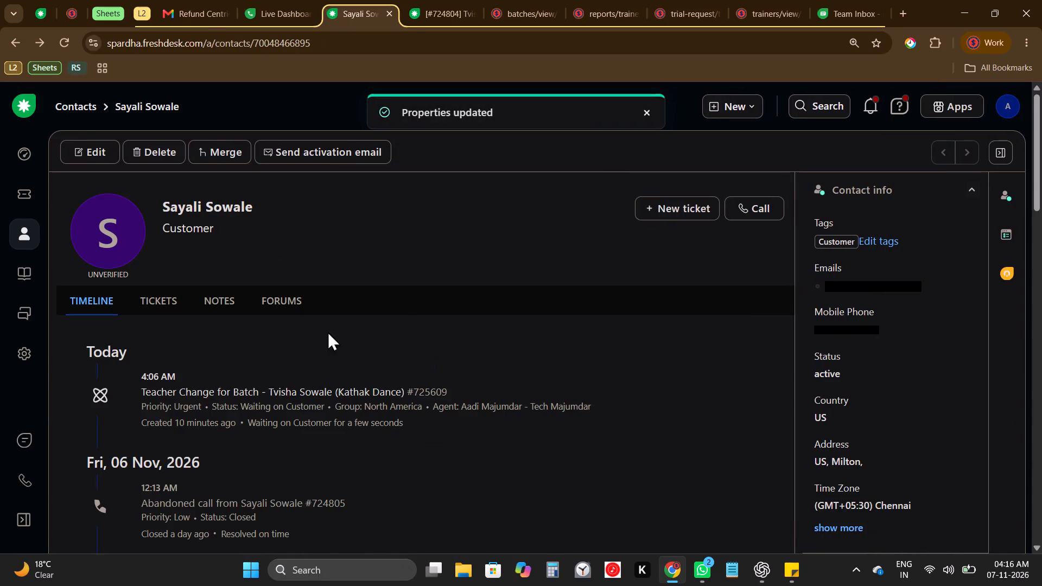
pyautogui.scroll(-2, 311, 429)
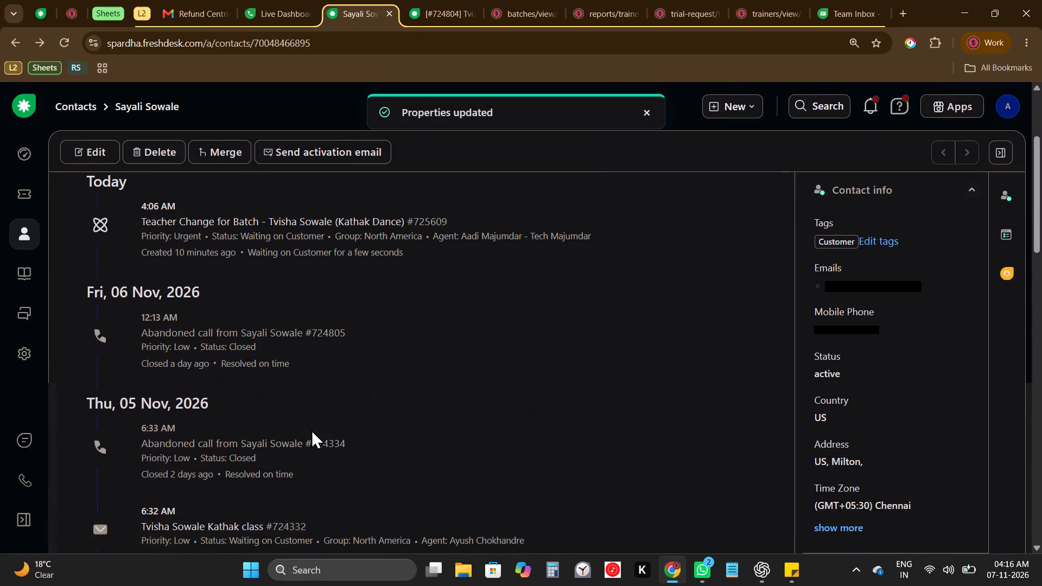
pyautogui.scroll(-1, 427, 471)
pyautogui.click(308, 483)
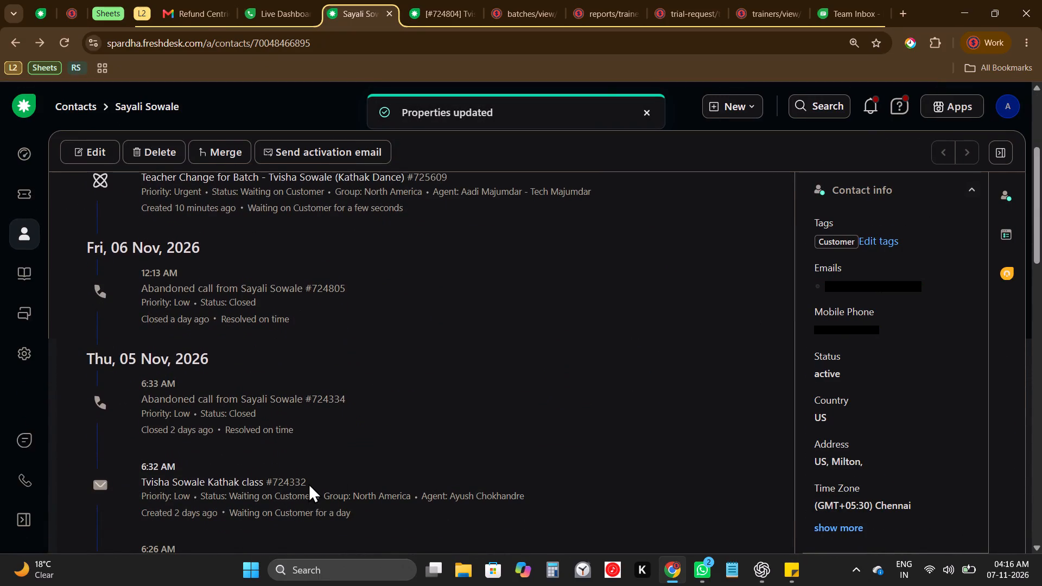
pyautogui.click(285, 481)
pyautogui.scroll(-2, 539, 410)
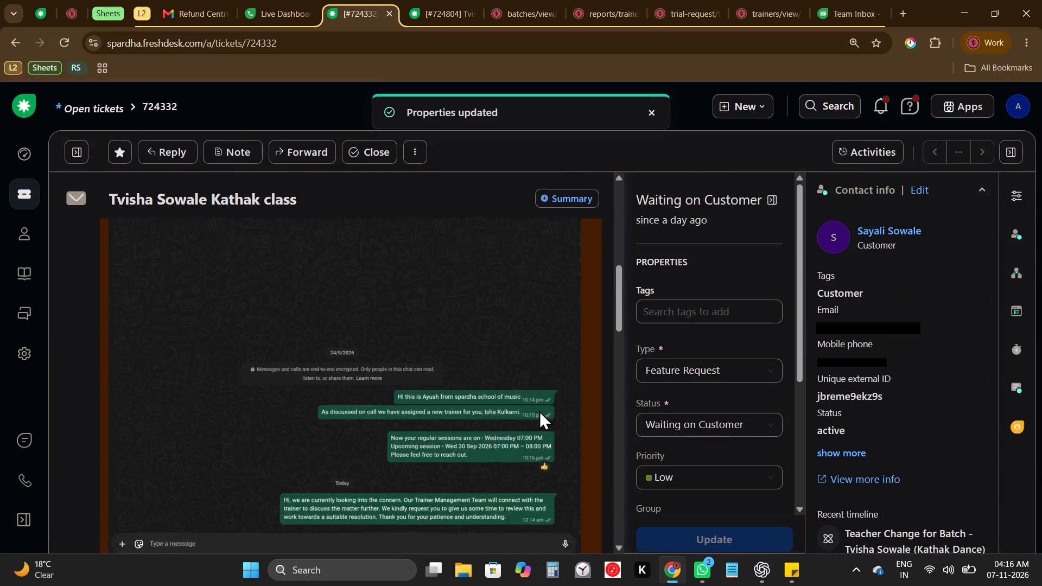
pyautogui.scroll(-2, 539, 410)
pyautogui.scroll(-2, 698, 376)
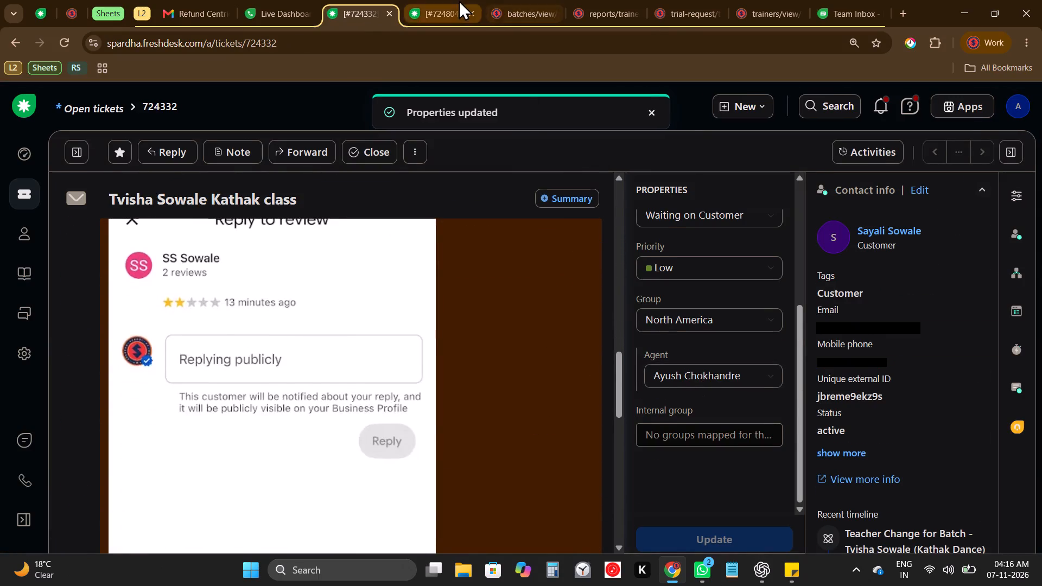
pyautogui.click(459, 0)
pyautogui.scroll(-4, 417, 200)
pyautogui.click(225, 487)
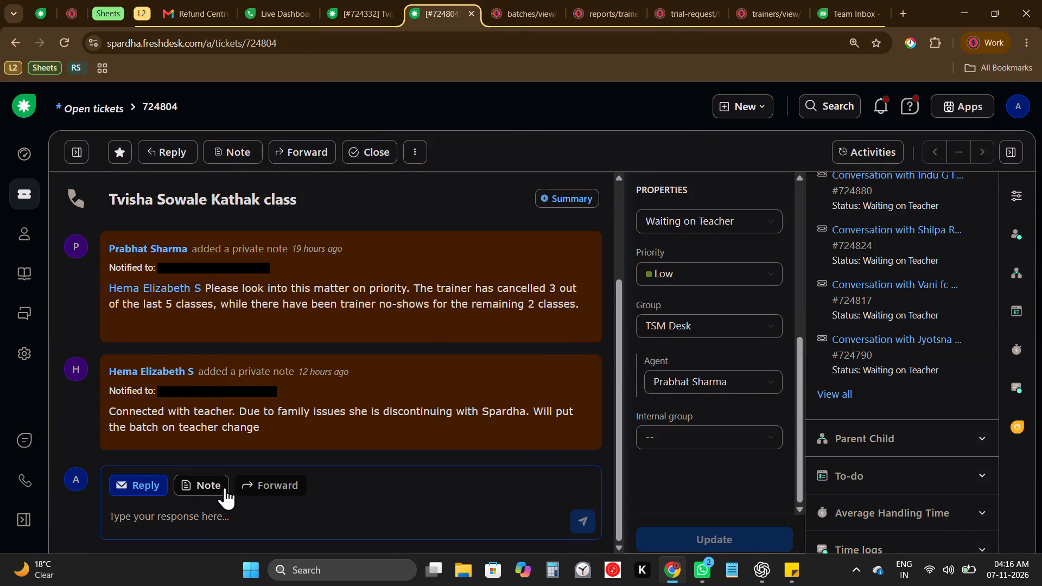
pyautogui.scroll(1, 225, 487)
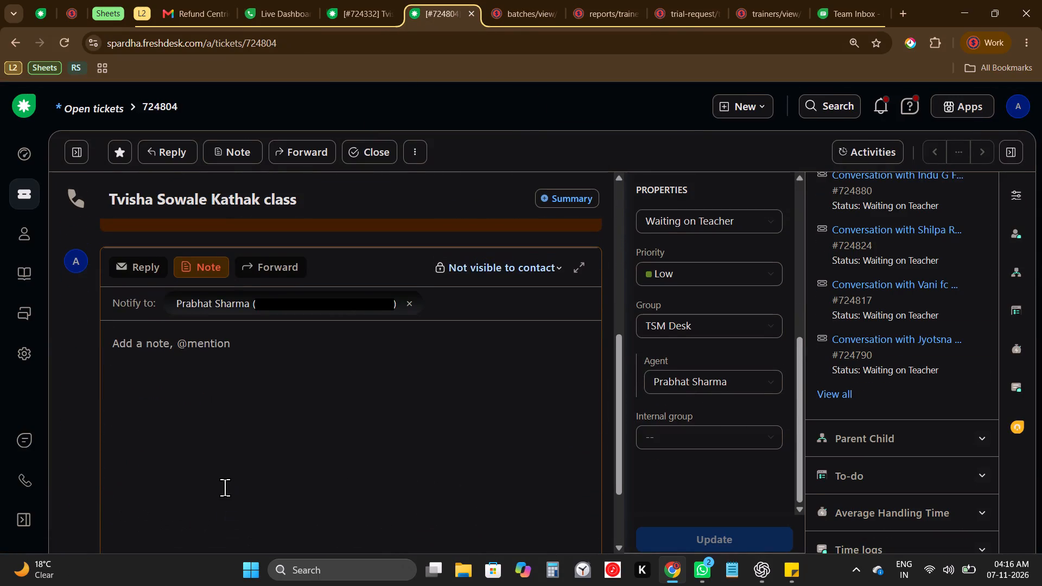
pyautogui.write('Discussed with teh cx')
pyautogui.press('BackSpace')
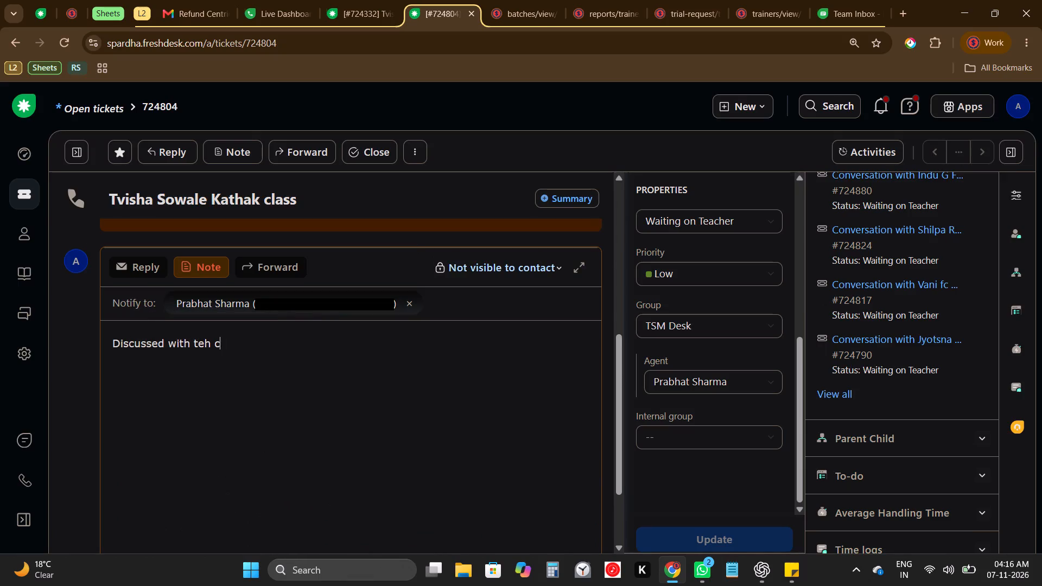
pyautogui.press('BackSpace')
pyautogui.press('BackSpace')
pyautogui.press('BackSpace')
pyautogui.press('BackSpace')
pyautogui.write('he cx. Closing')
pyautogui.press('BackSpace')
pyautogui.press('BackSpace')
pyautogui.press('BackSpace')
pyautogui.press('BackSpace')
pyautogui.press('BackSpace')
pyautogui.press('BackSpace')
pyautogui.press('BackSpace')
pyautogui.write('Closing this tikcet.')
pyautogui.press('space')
pyautogui.scroll(-1, 225, 487)
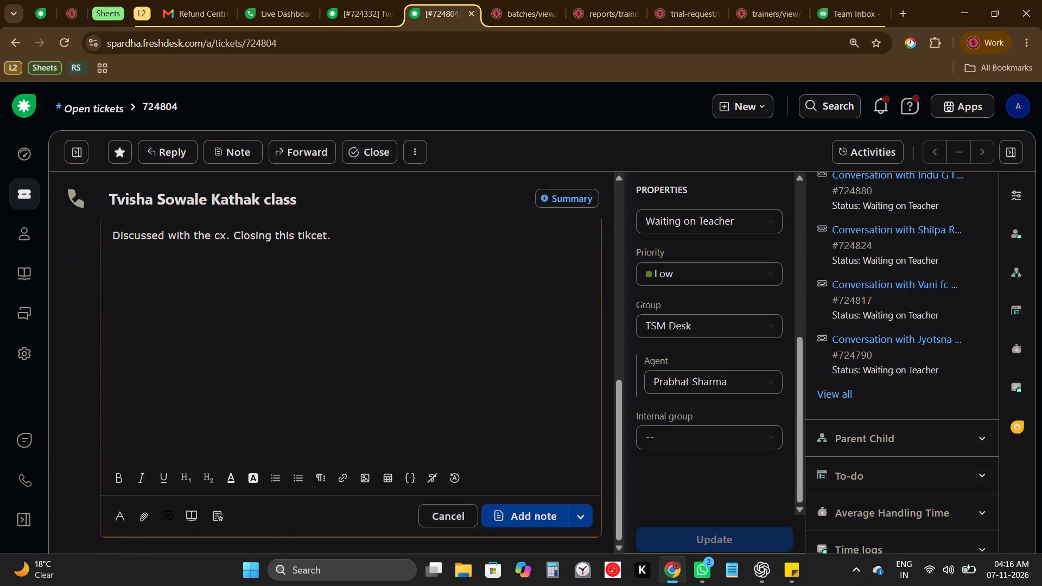
pyautogui.scroll(-1, 225, 487)
pyautogui.click(513, 514)
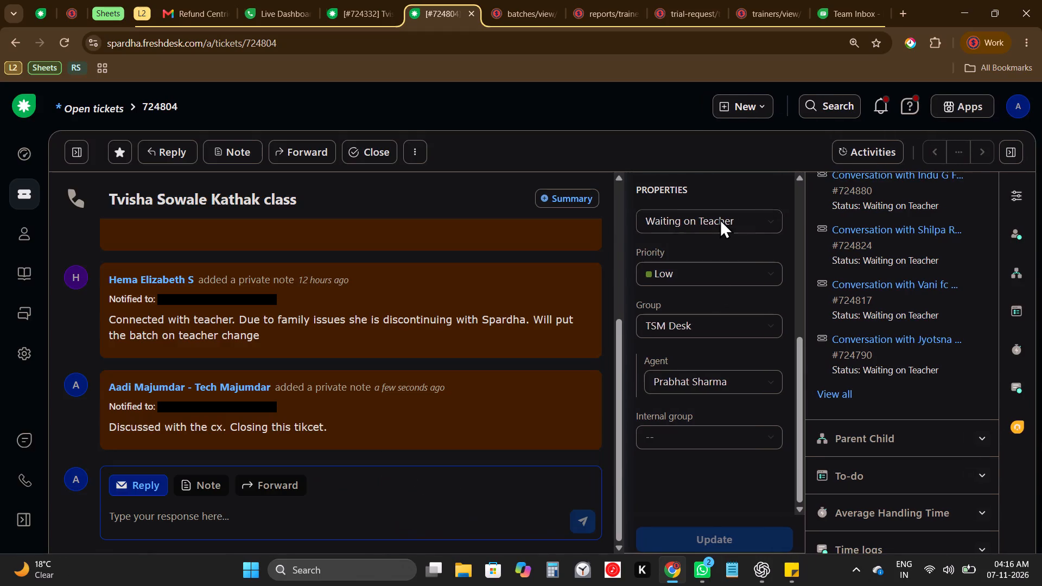
# Set the status of ticket 724804 to Closed, update it and close its page.
pyautogui.click(720, 219)
pyautogui.click(725, 301)
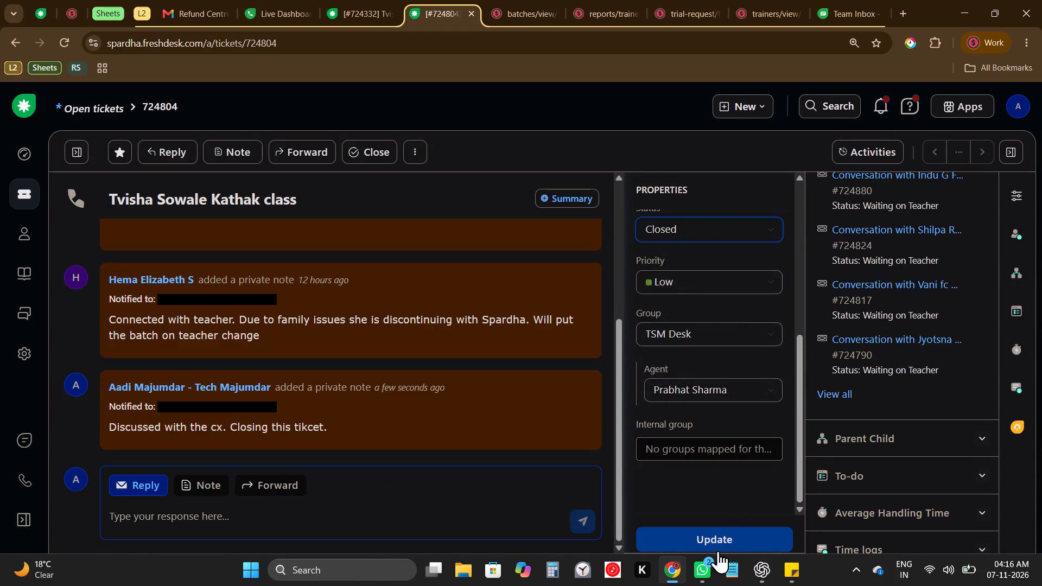
pyautogui.click(718, 551)
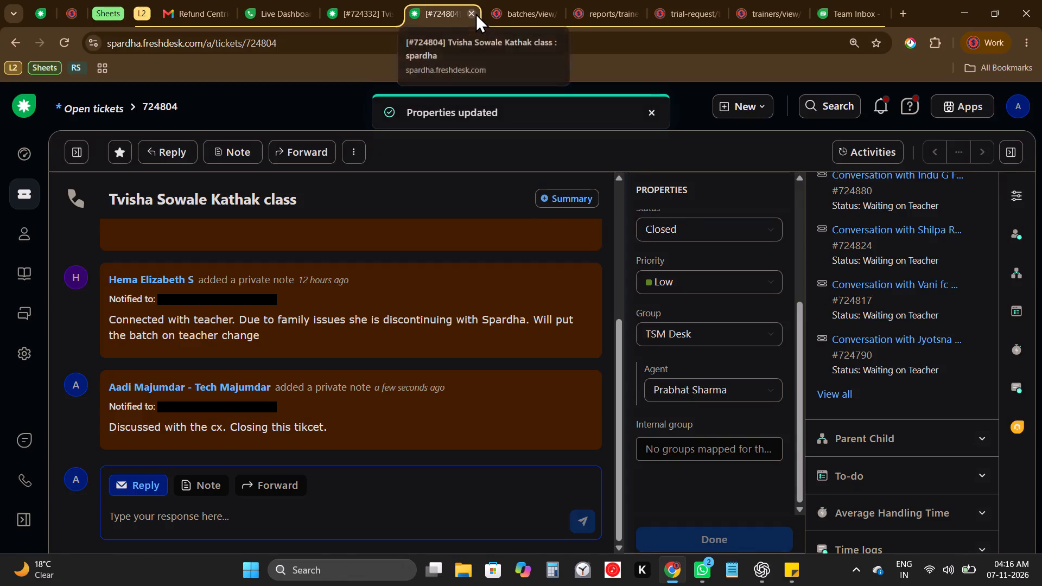
pyautogui.click(475, 14)
# Add a private note to ticket 724332 reading "WORKING HERE -" followed by the copied link to ticket 725609.
pyautogui.click(346, 0)
pyautogui.scroll(-2, 371, 329)
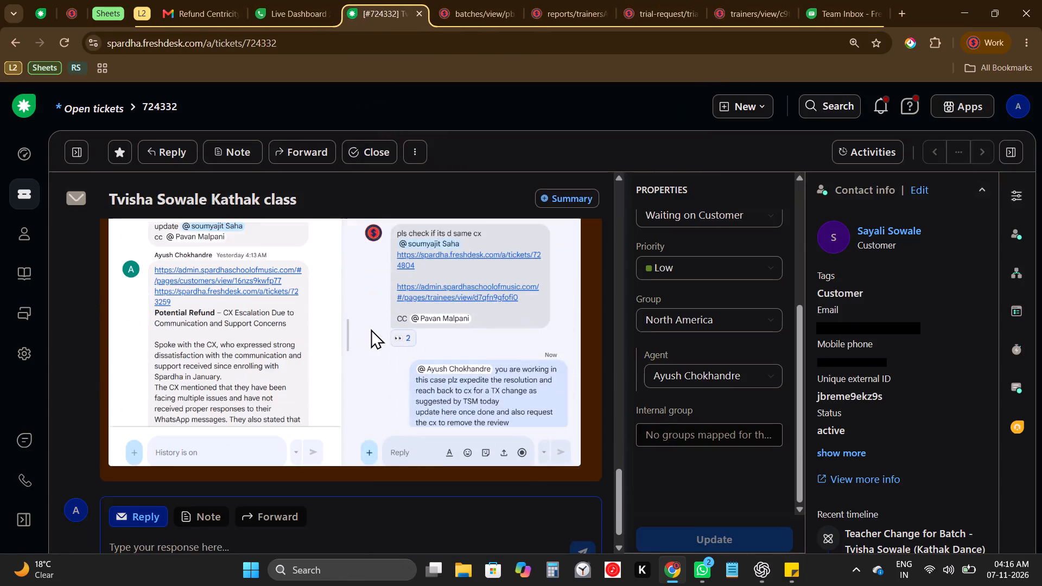
pyautogui.scroll(-2, 371, 329)
pyautogui.scroll(1, 207, 490)
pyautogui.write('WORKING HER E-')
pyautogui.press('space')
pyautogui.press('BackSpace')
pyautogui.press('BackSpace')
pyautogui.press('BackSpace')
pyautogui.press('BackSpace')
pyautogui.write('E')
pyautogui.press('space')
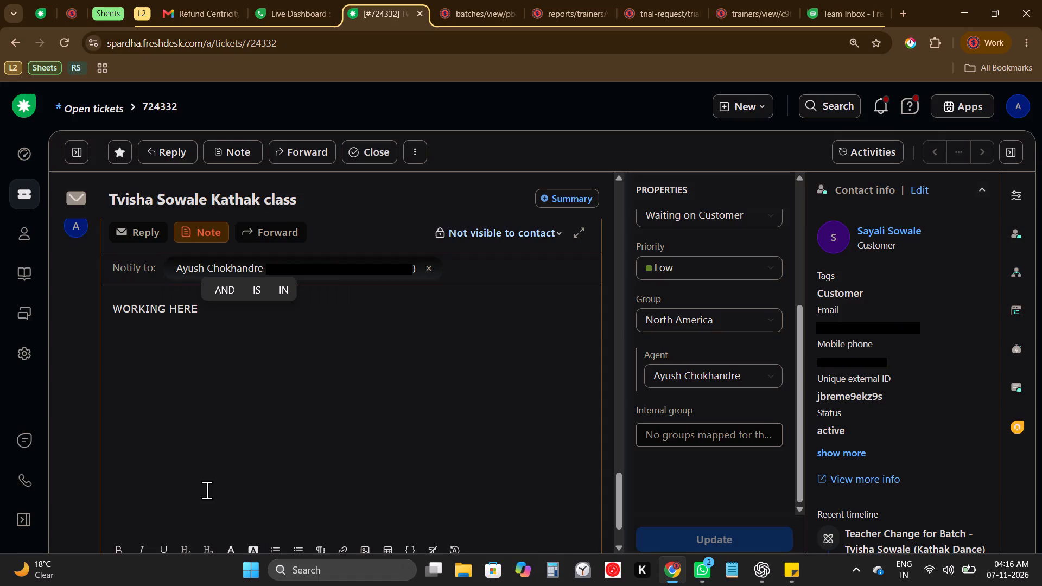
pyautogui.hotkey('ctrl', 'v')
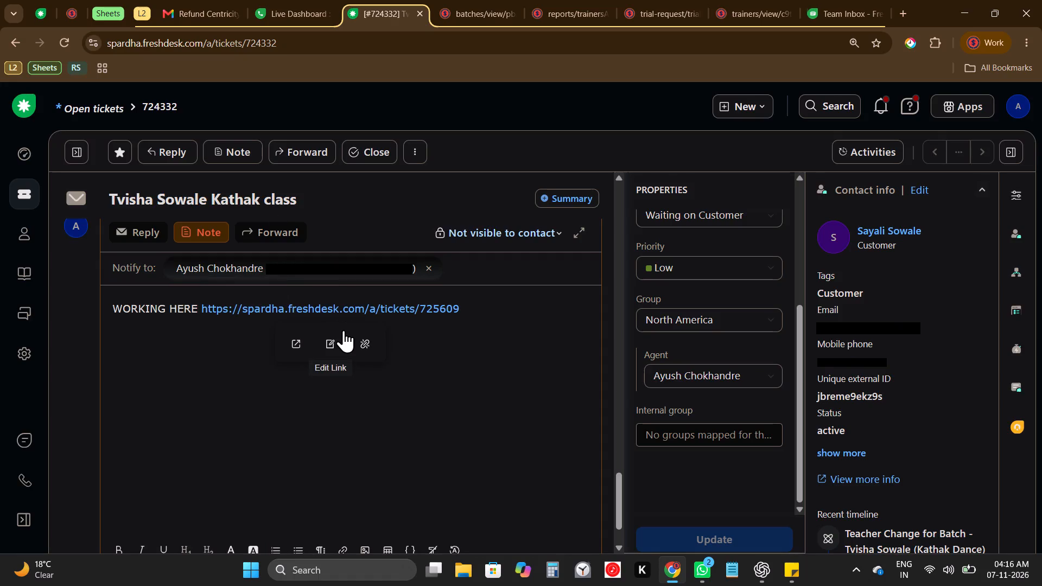
pyautogui.click(197, 314)
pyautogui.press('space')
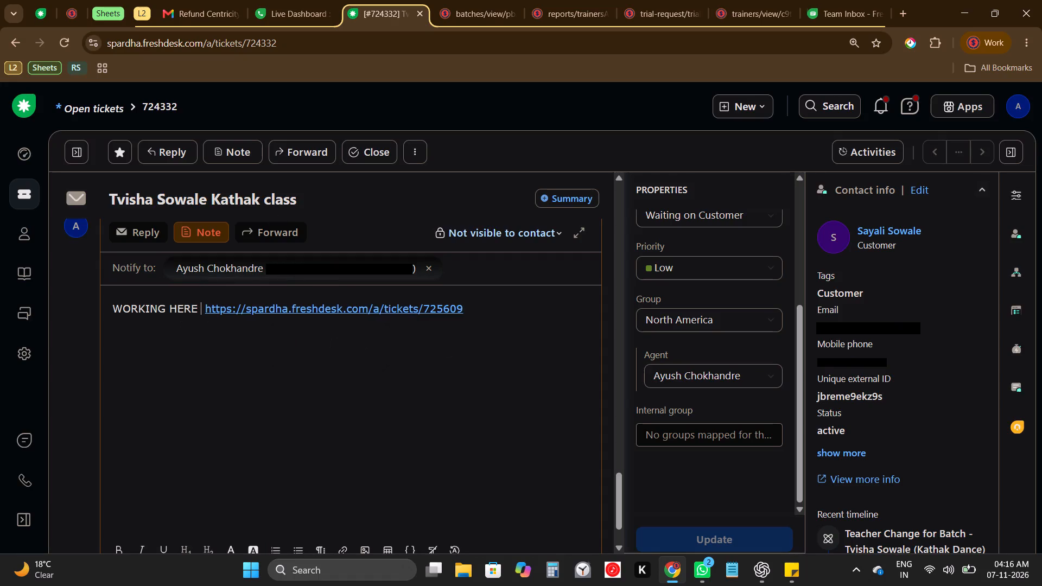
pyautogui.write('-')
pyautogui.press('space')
pyautogui.scroll(-2, 468, 425)
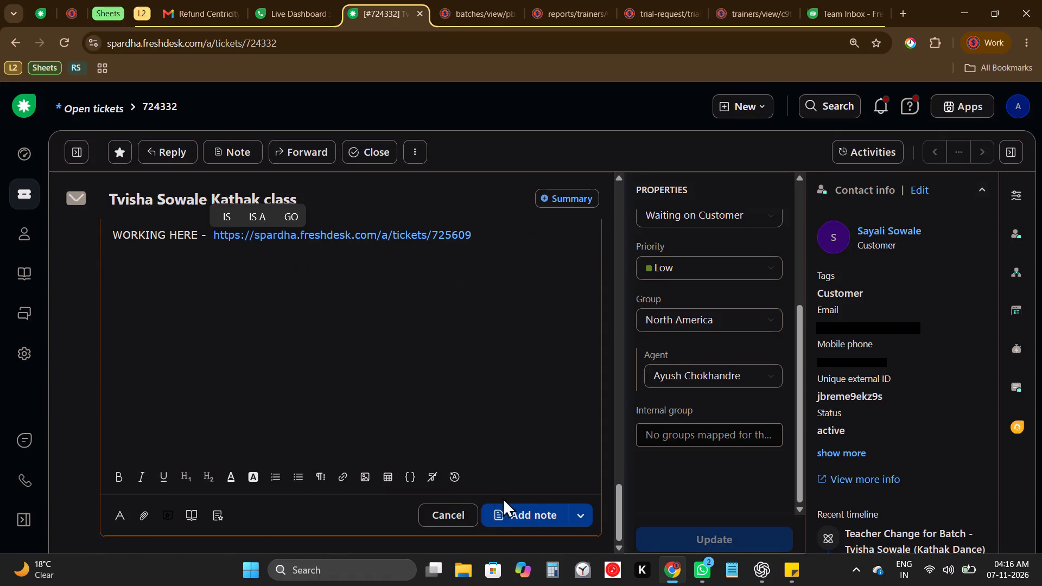
pyautogui.click(513, 505)
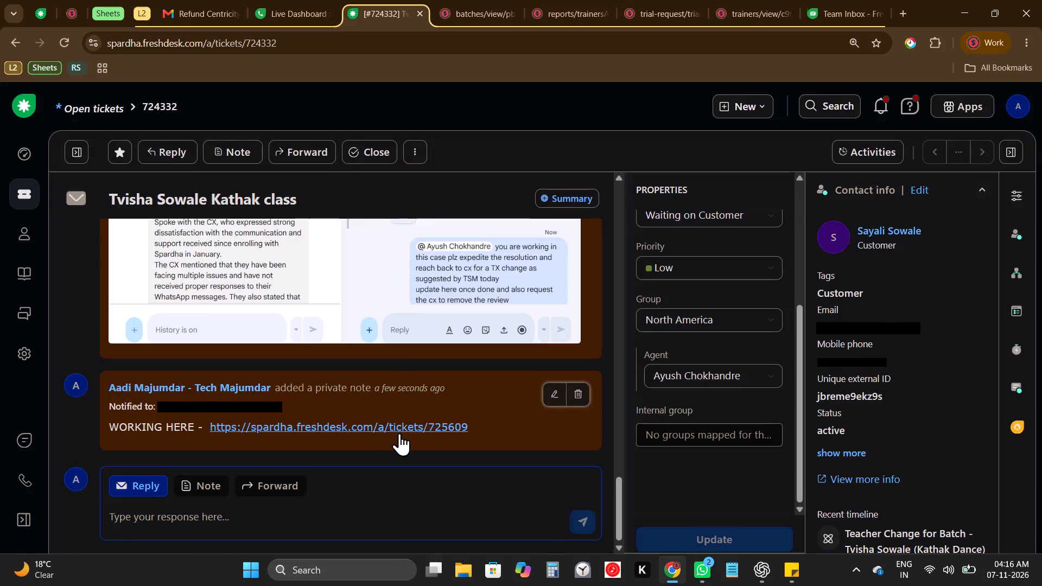
pyautogui.click(399, 433)
pyautogui.moveTo(414, 0); pyautogui.dragTo(361, 1)
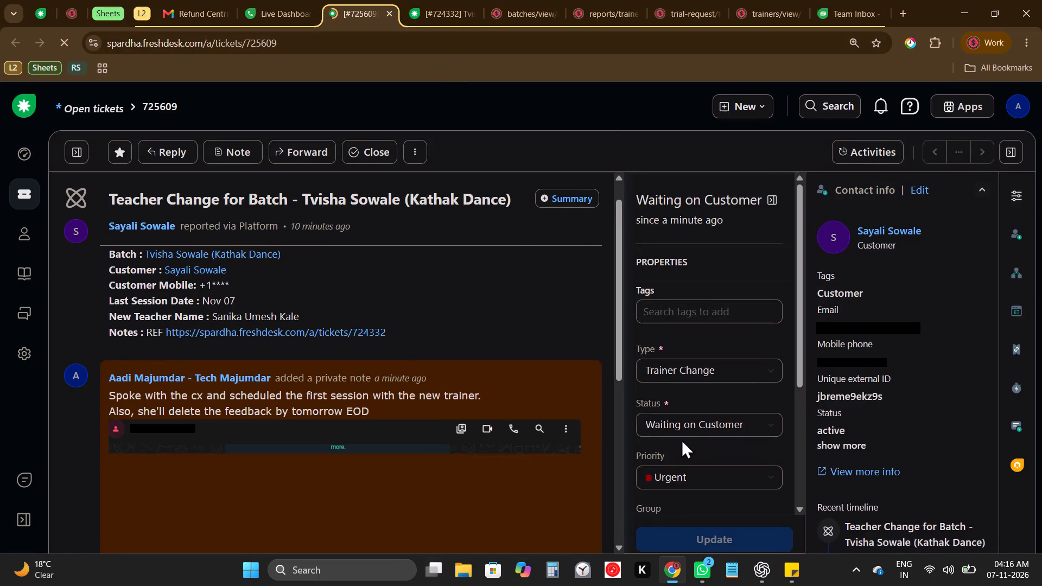
pyautogui.click(713, 416)
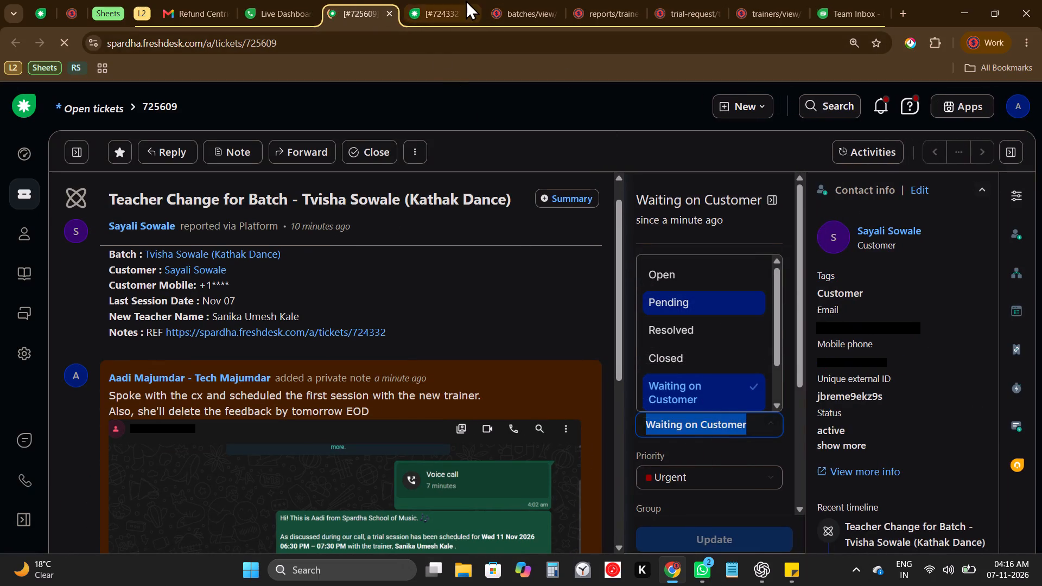
pyautogui.click(466, 0)
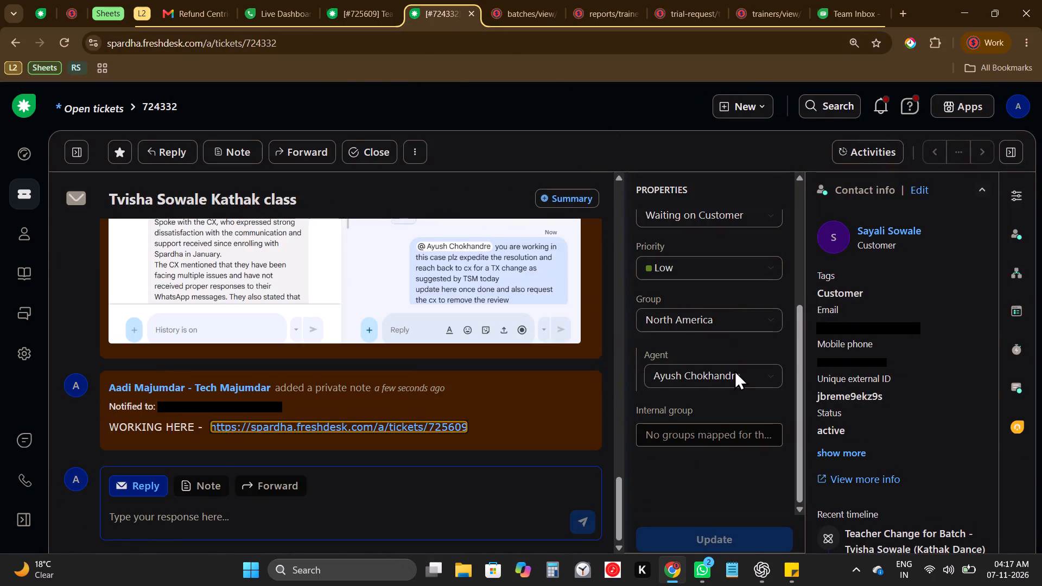
pyautogui.click(734, 370)
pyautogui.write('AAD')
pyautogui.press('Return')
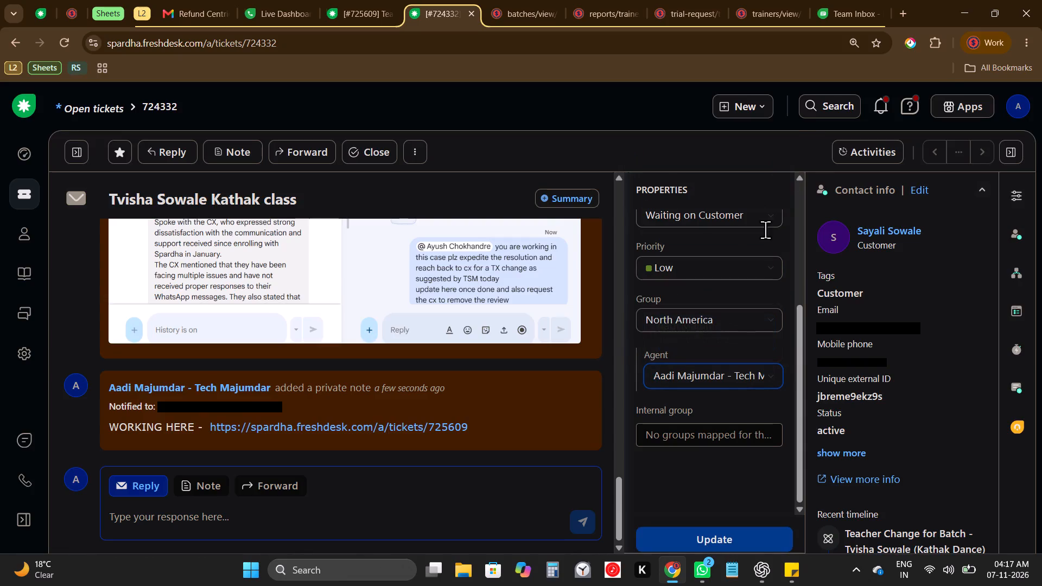
pyautogui.click(752, 214)
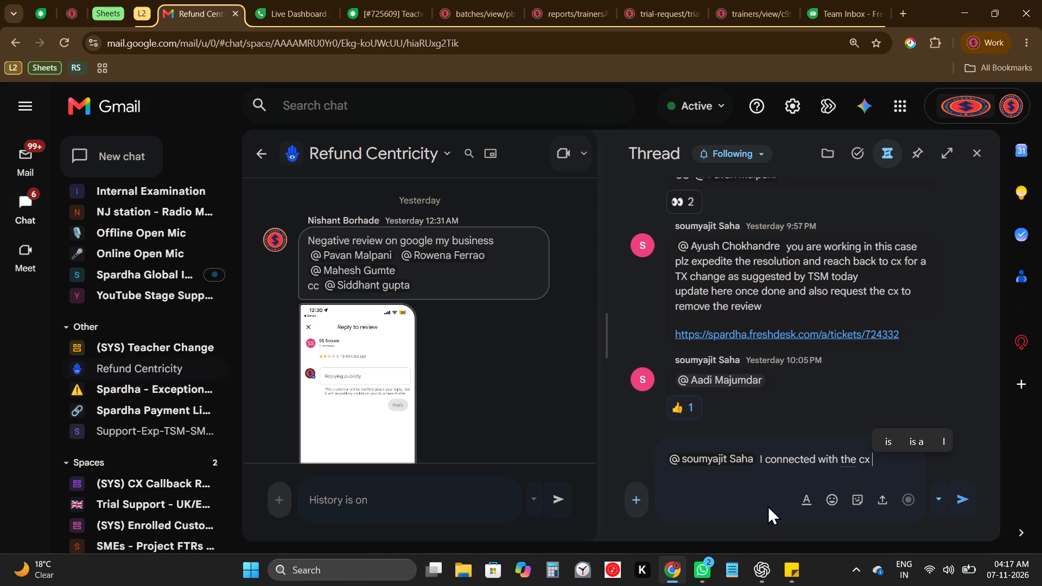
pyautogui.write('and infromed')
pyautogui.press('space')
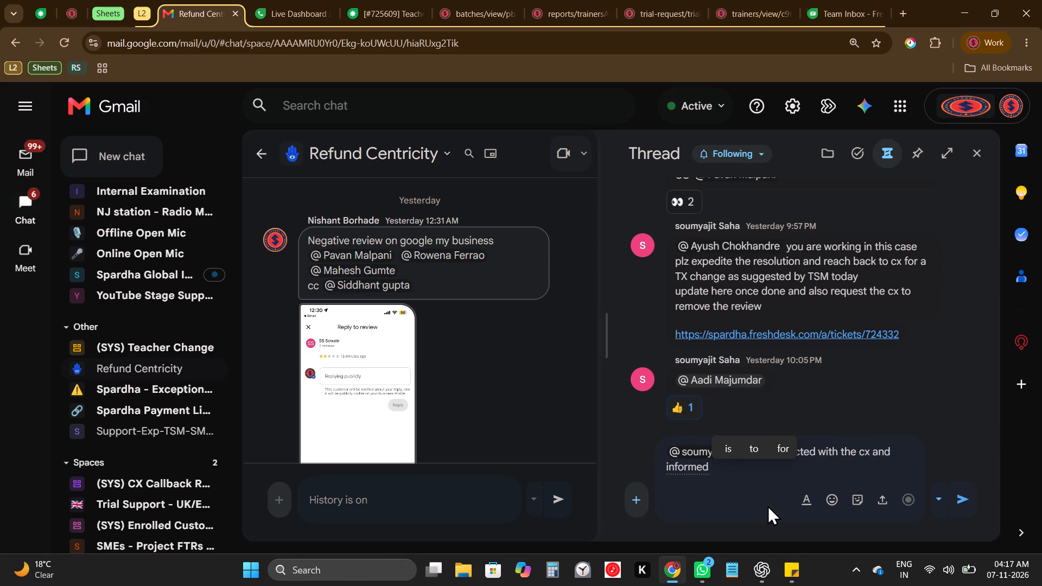
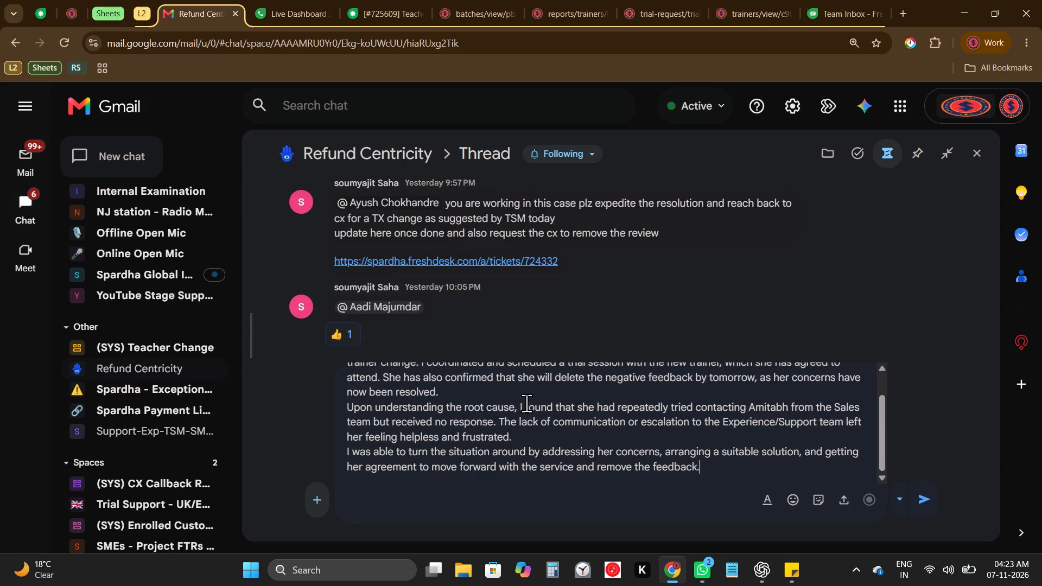
# In the Refund Centricity thread reply, insert blank lines before the root cause paragraph and before the closing paragraph.
pyautogui.scroll(-1, 526, 403)
pyautogui.tripleClick(363, 447)
pyautogui.click(387, 462)
pyautogui.click(552, 427)
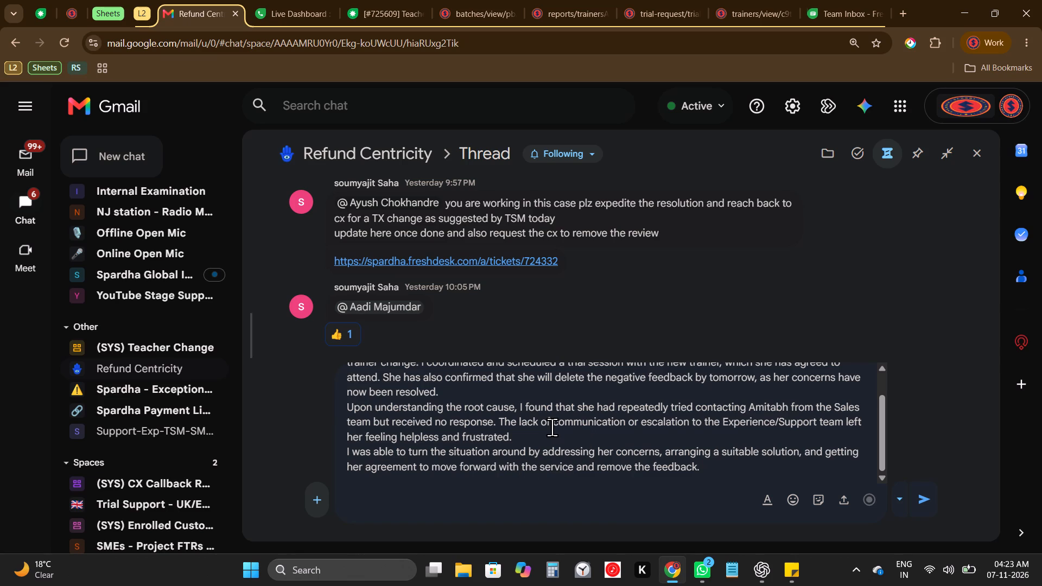
pyautogui.press('Down')
pyautogui.hotkey('shift', 'Return')
pyautogui.press('Up')
pyautogui.press('Up')
pyautogui.press('Up')
pyautogui.hotkey('shift', 'Return')
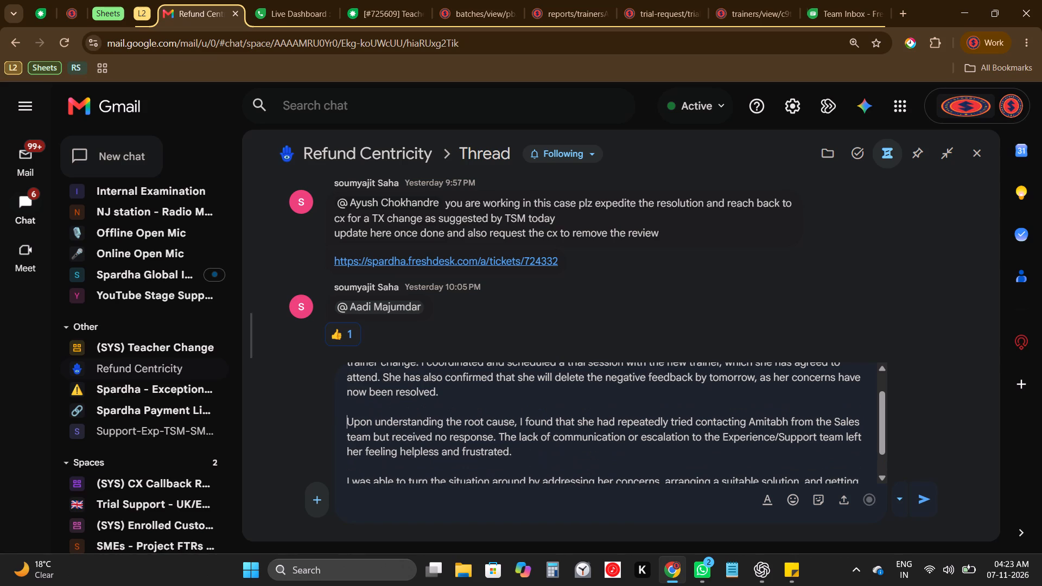
pyautogui.scroll(1, 552, 427)
# Switch to the Kathak Dance teacher change ticket #725609 and select its web address.
pyautogui.click(409, 0)
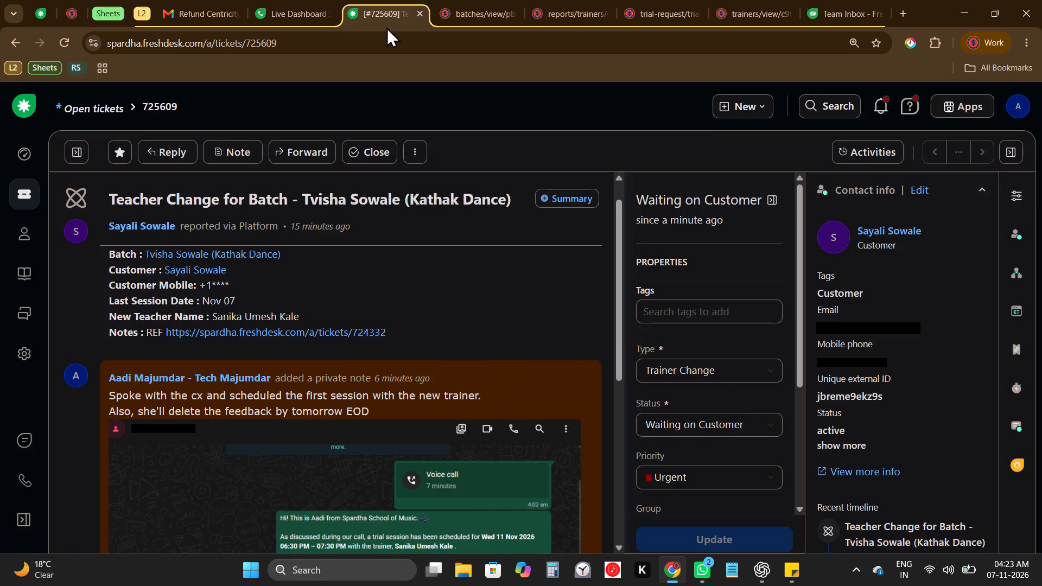
pyautogui.tripleClick(384, 30)
pyautogui.tripleClick(376, 40)
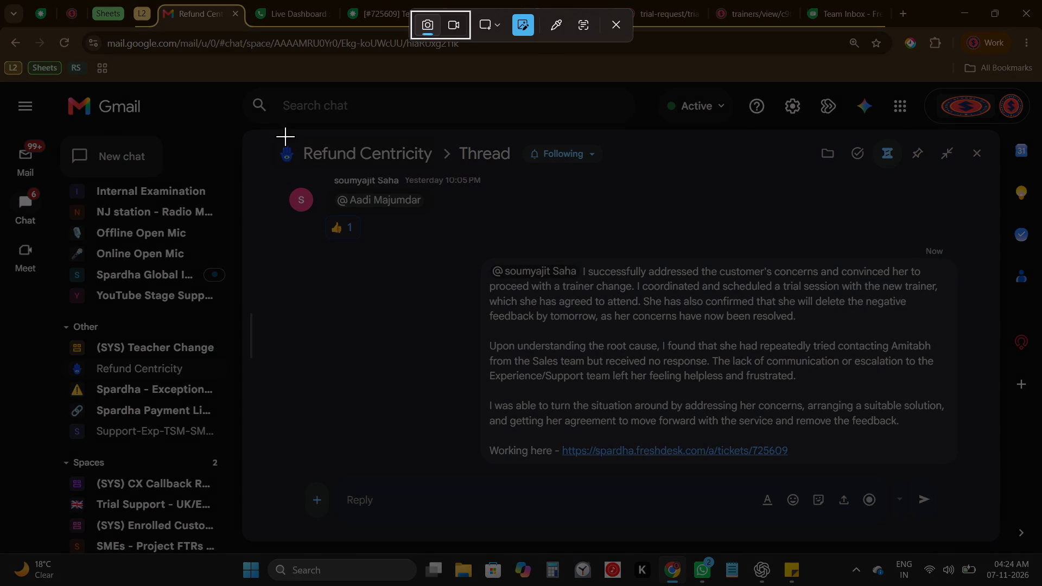
pyautogui.moveTo(266, 137); pyautogui.dragTo(994, 537)
pyautogui.hotkey('ctrl', 'c')
pyautogui.click(396, 0)
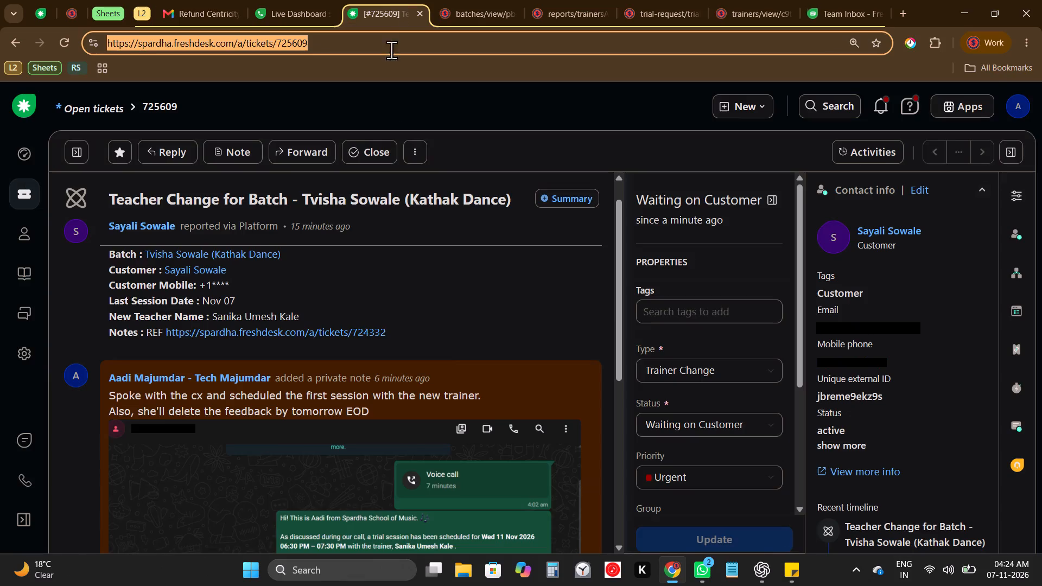
pyautogui.scroll(-5, 482, 359)
pyautogui.click(215, 487)
pyautogui.click(340, 409)
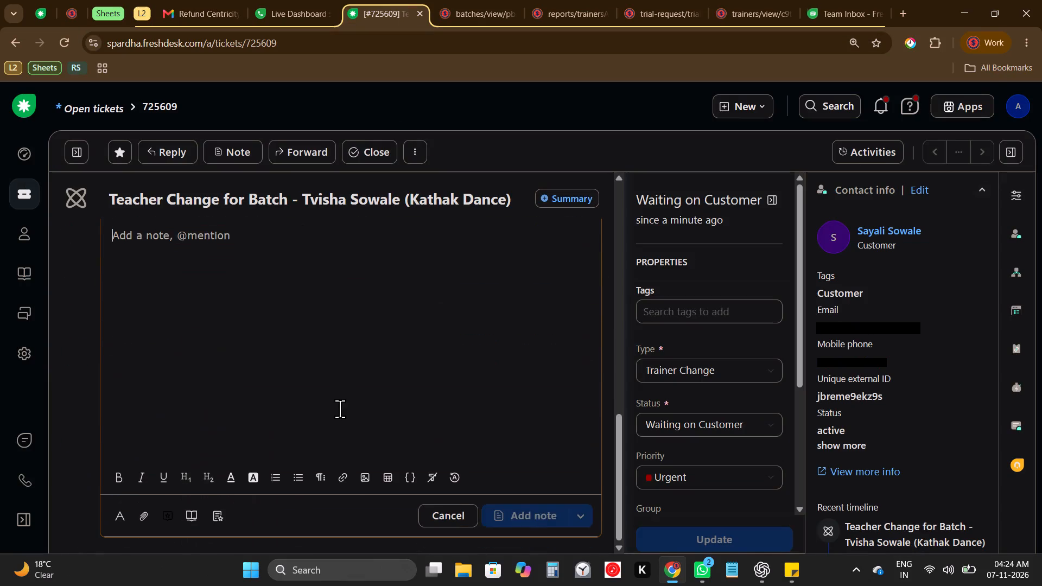
pyautogui.hotkey('ctrl', 'v')
pyautogui.scroll(4, 389, 354)
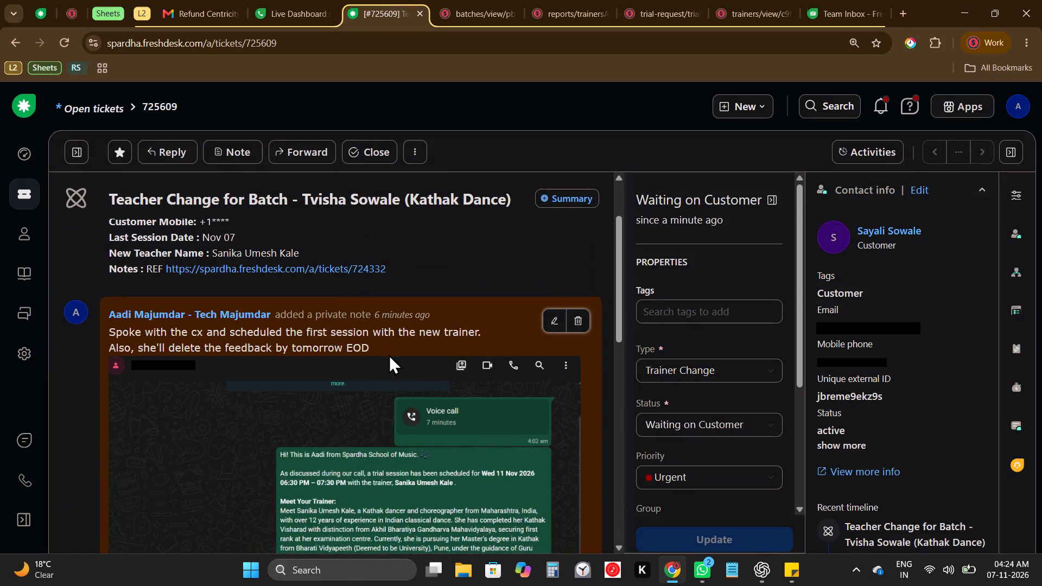
pyautogui.scroll(-6, 462, 380)
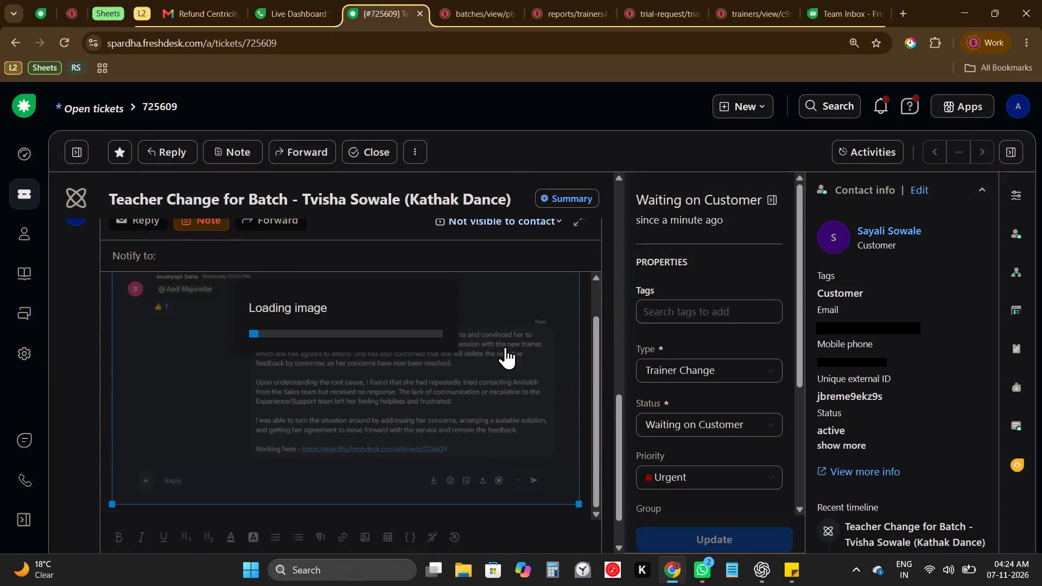
pyautogui.scroll(-2, 505, 347)
pyautogui.click(523, 510)
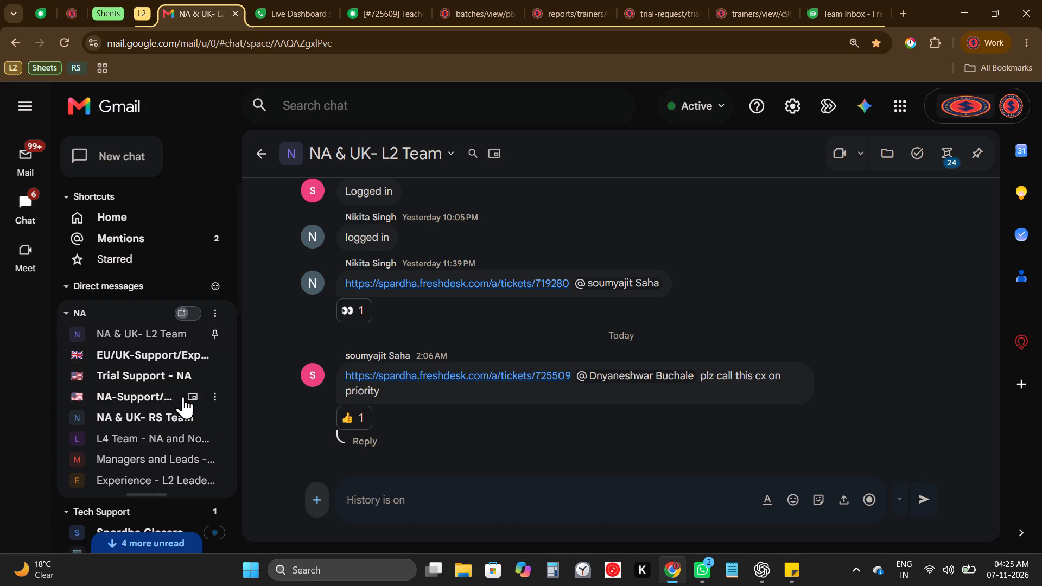
# Switch to the helpdesk and open the list of all unresolved tickets from its dashboard.
pyautogui.click(322, 0)
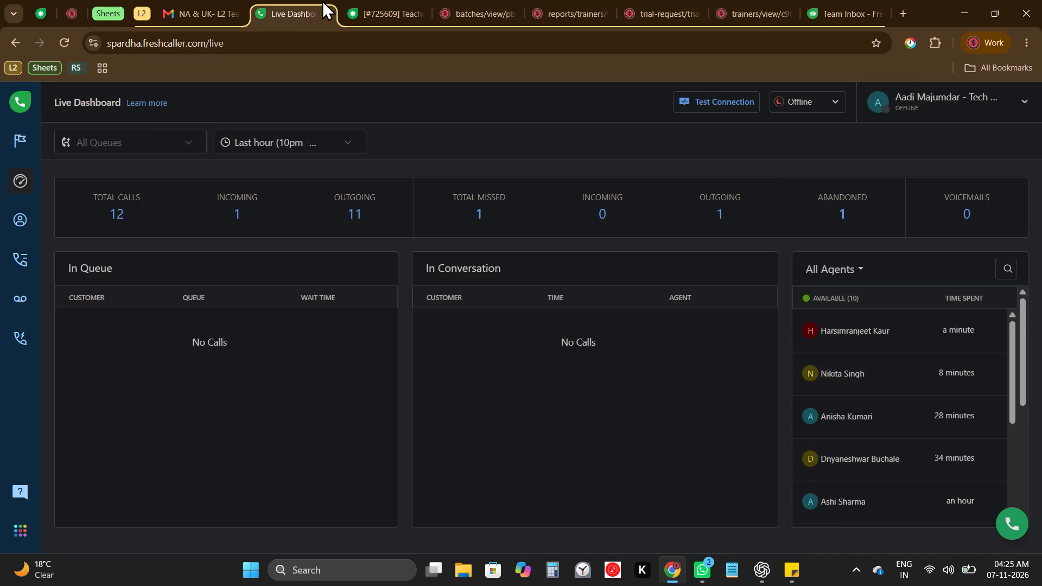
pyautogui.click(377, 0)
pyautogui.scroll(7, 412, 301)
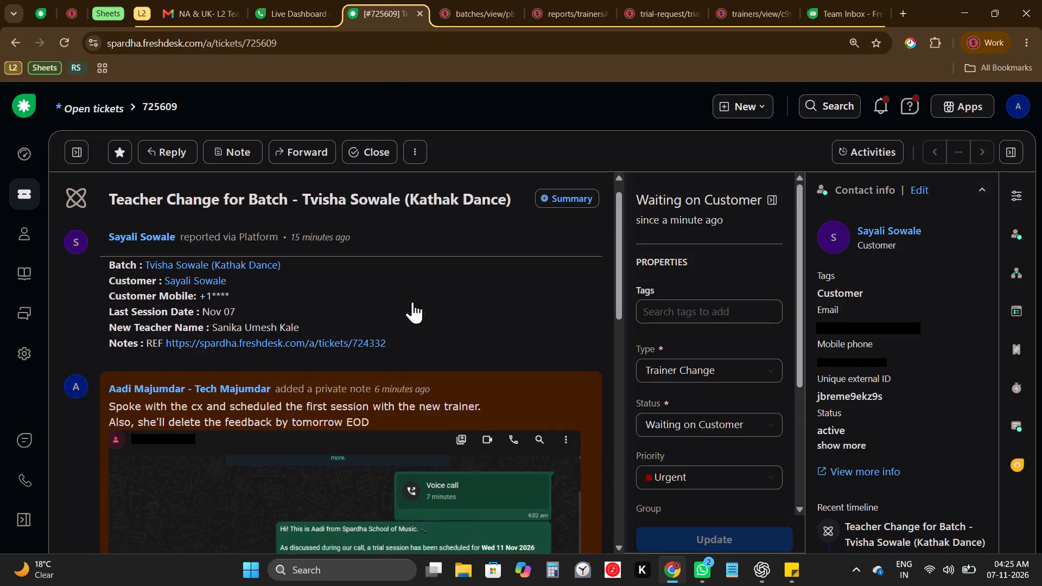
pyautogui.scroll(4, 412, 301)
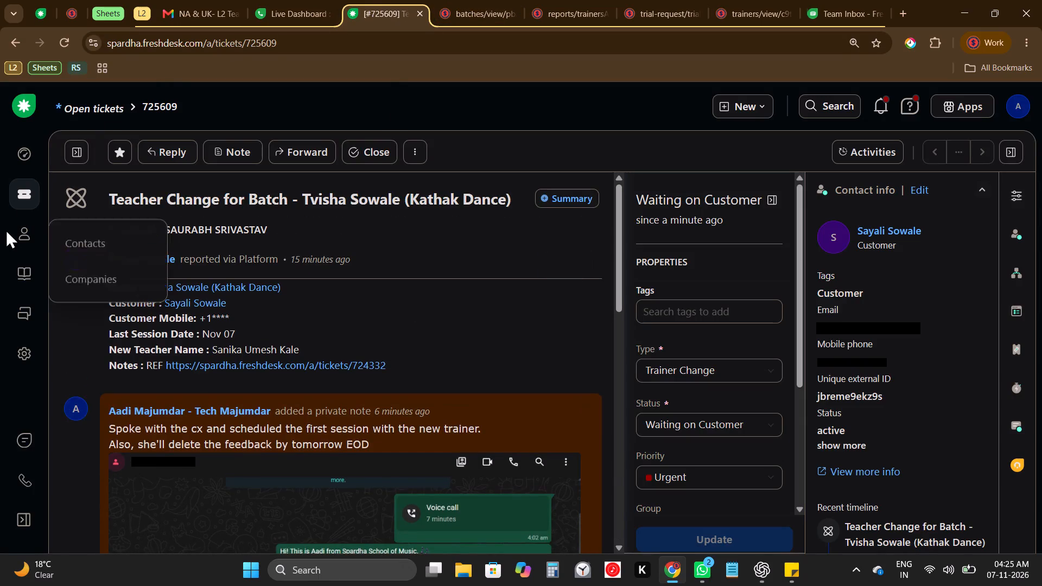
pyautogui.click(23, 200)
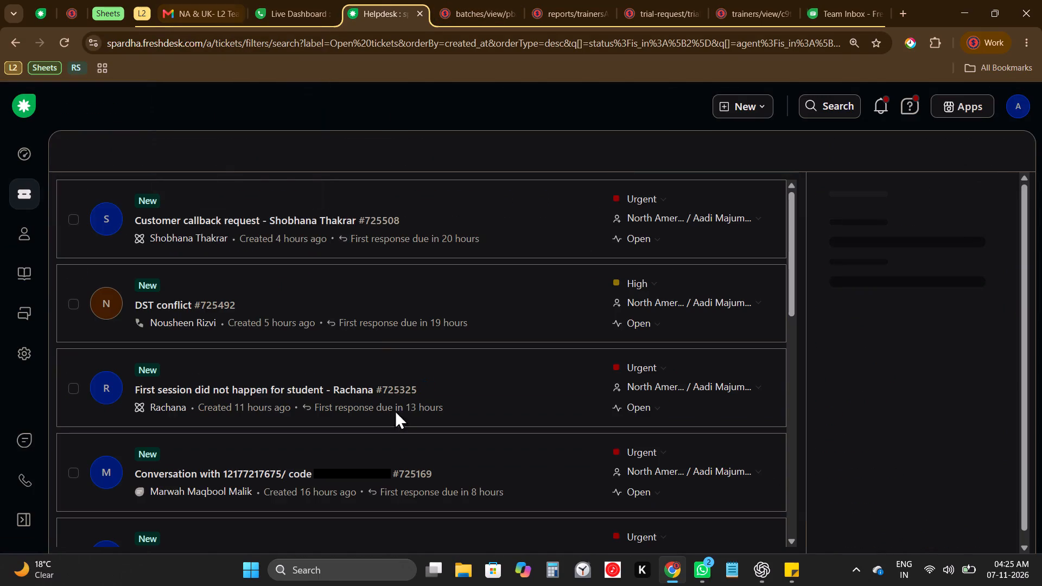
pyautogui.click(40, 132)
pyautogui.click(27, 111)
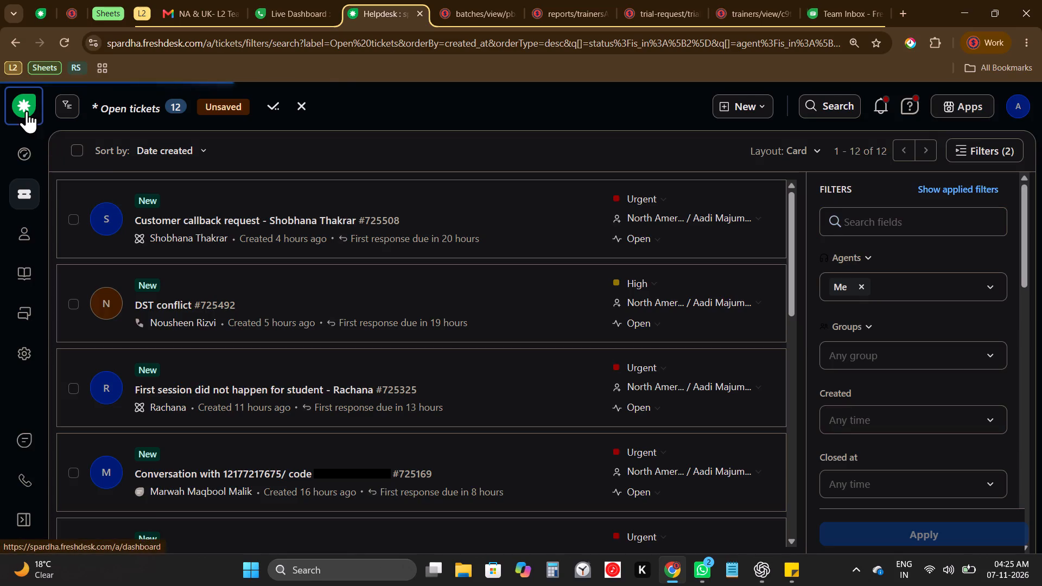
pyautogui.moveTo(160, 278); pyautogui.dragTo(165, 222)
pyautogui.click(165, 222)
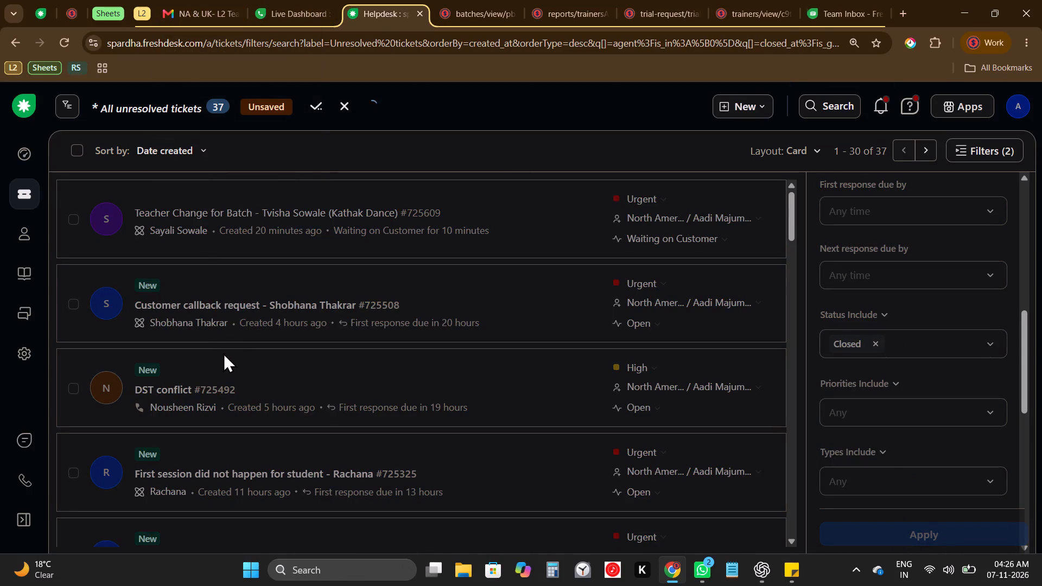
# In the Nov 6 report draft in the NA & UK- L2 Team chat, set Tickets Closed to 18.
pyautogui.click(199, 0)
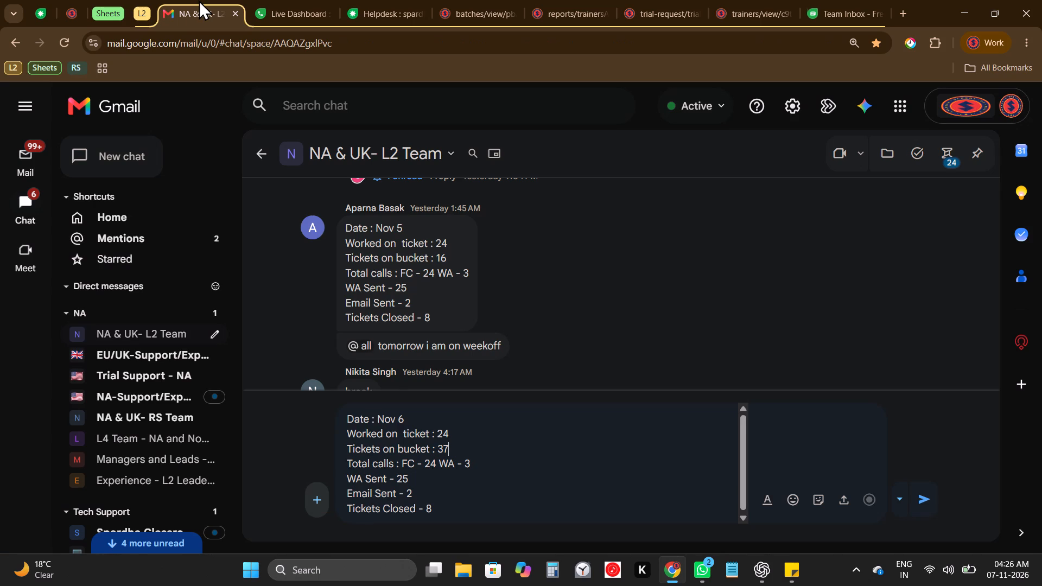
pyautogui.click(446, 500)
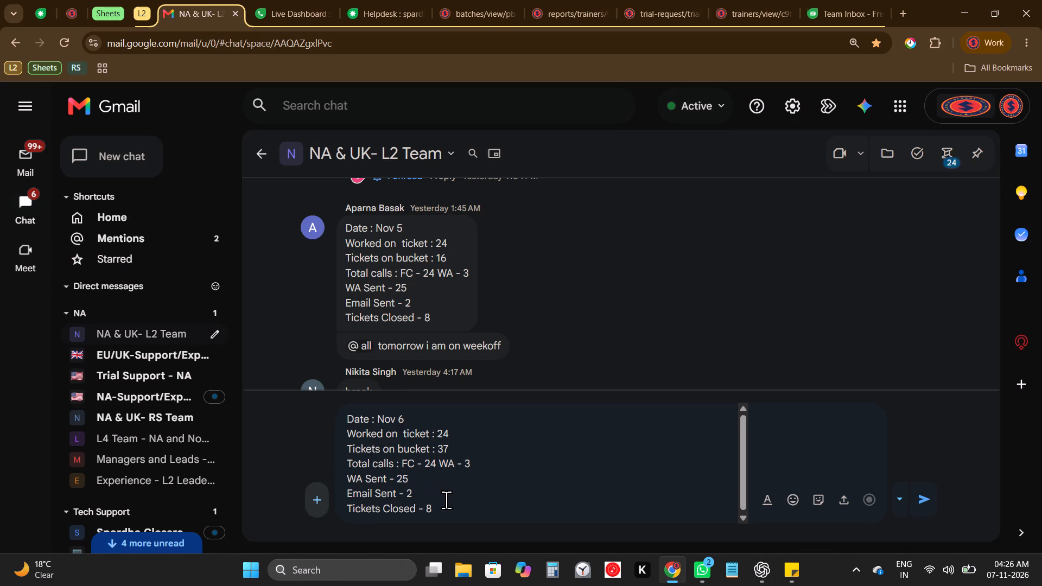
pyautogui.click(449, 506)
pyautogui.press('Left')
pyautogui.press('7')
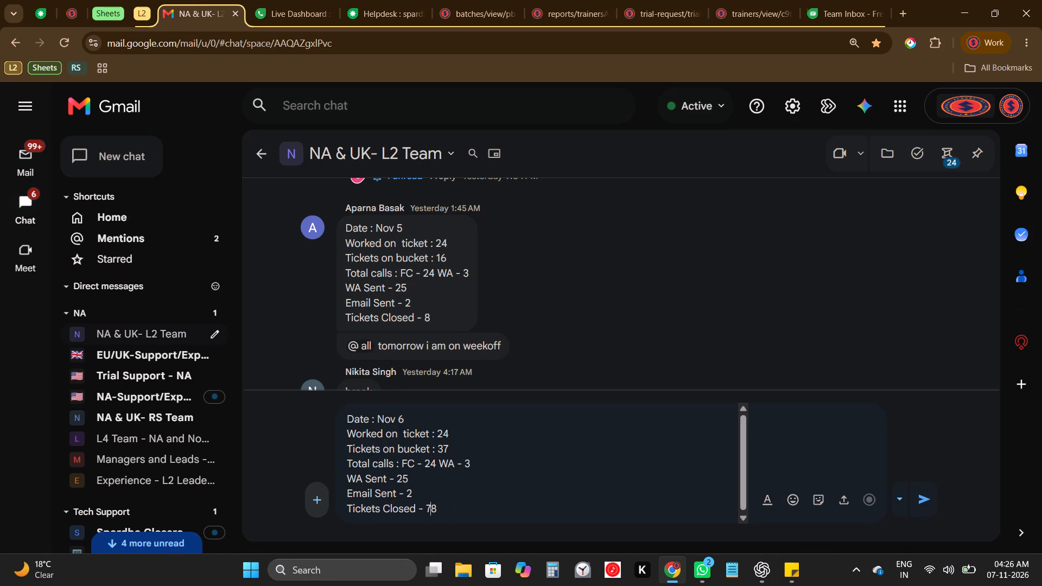
pyautogui.click(449, 506)
pyautogui.press('BackSpace')
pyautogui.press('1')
pyautogui.doubleClick(443, 432)
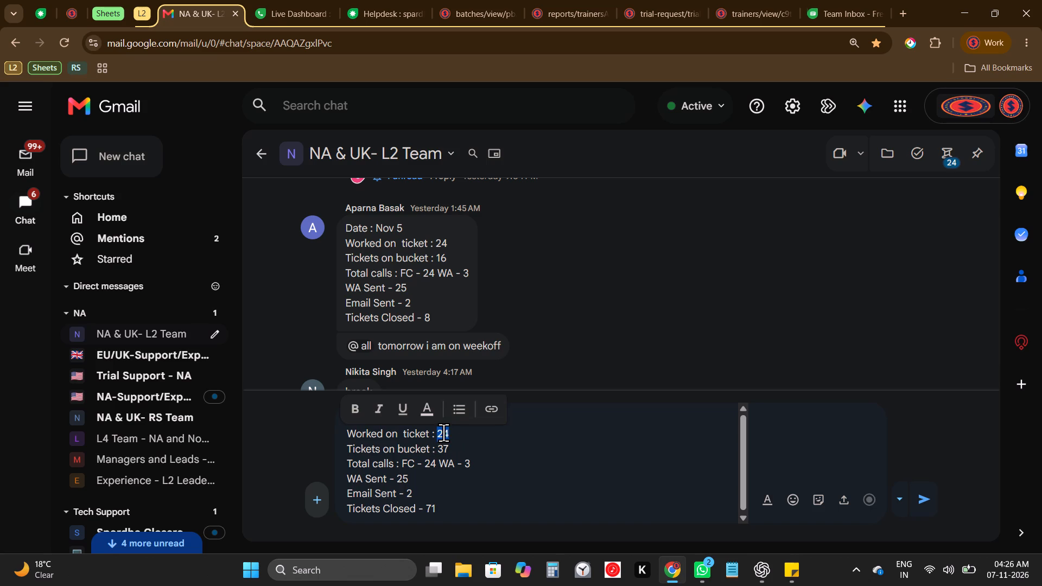
pyautogui.doubleClick(434, 510)
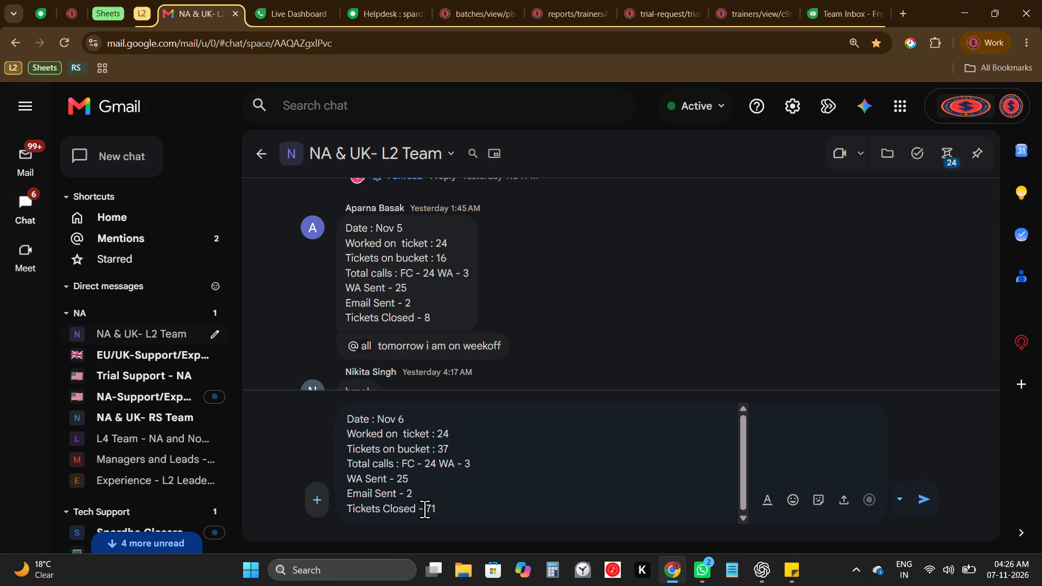
pyautogui.doubleClick(428, 509)
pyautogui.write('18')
# Set Worked on ticket to 55 and Total calls to FC - 9 and WA - 16 in the Nov 6 report draft.
pyautogui.doubleClick(444, 434)
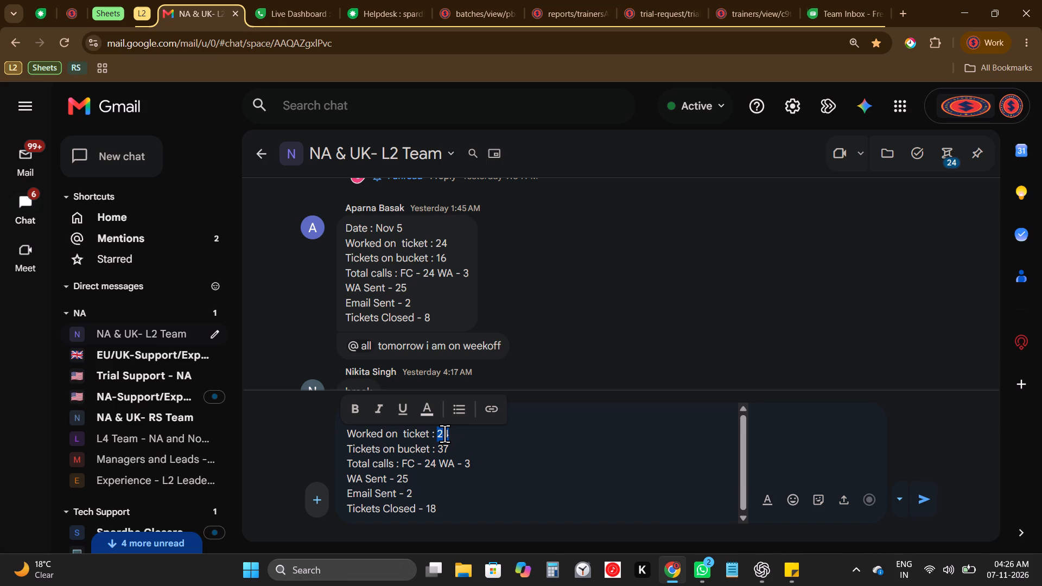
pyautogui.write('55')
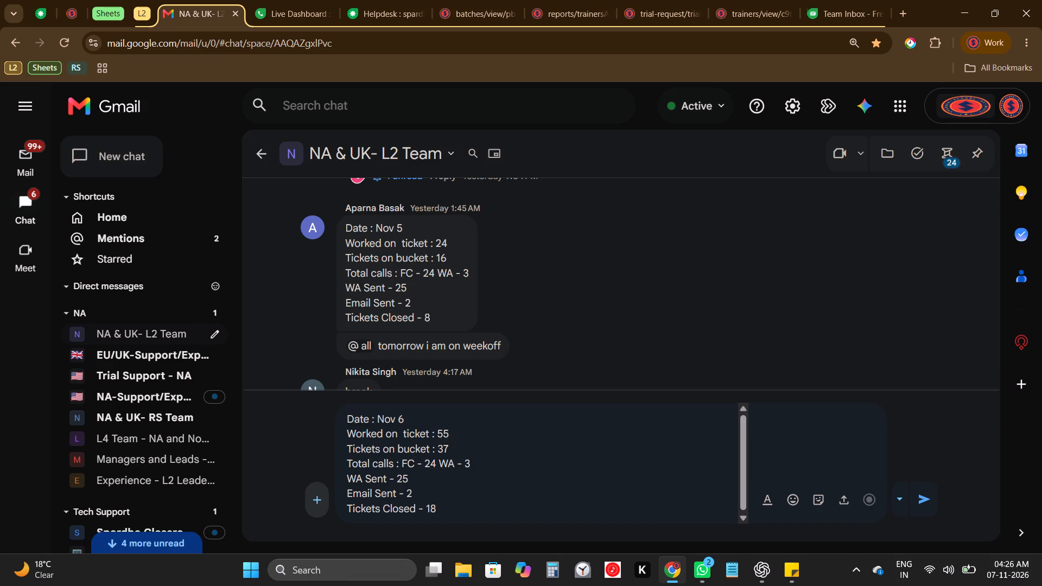
pyautogui.doubleClick(428, 462)
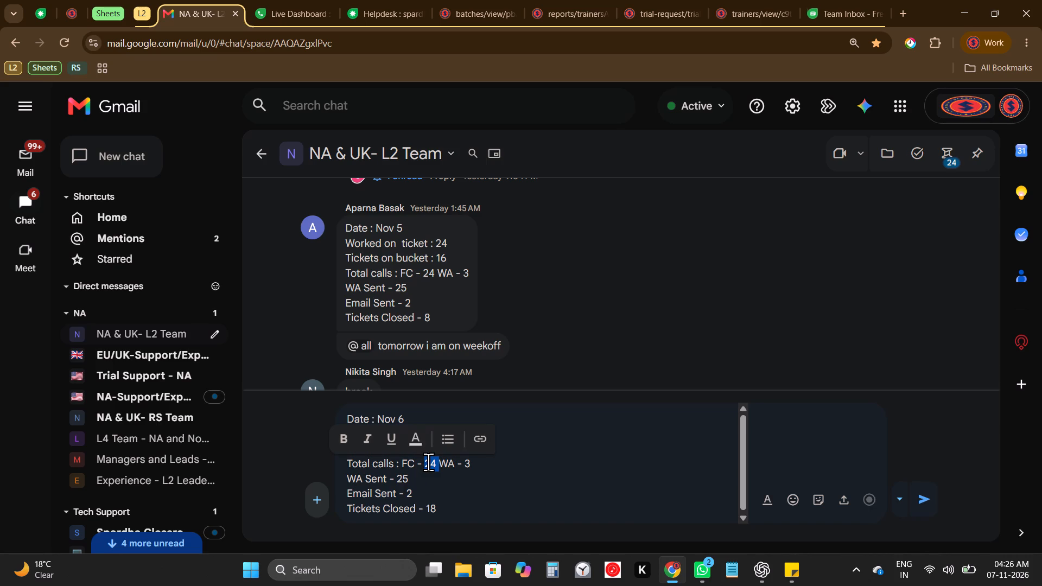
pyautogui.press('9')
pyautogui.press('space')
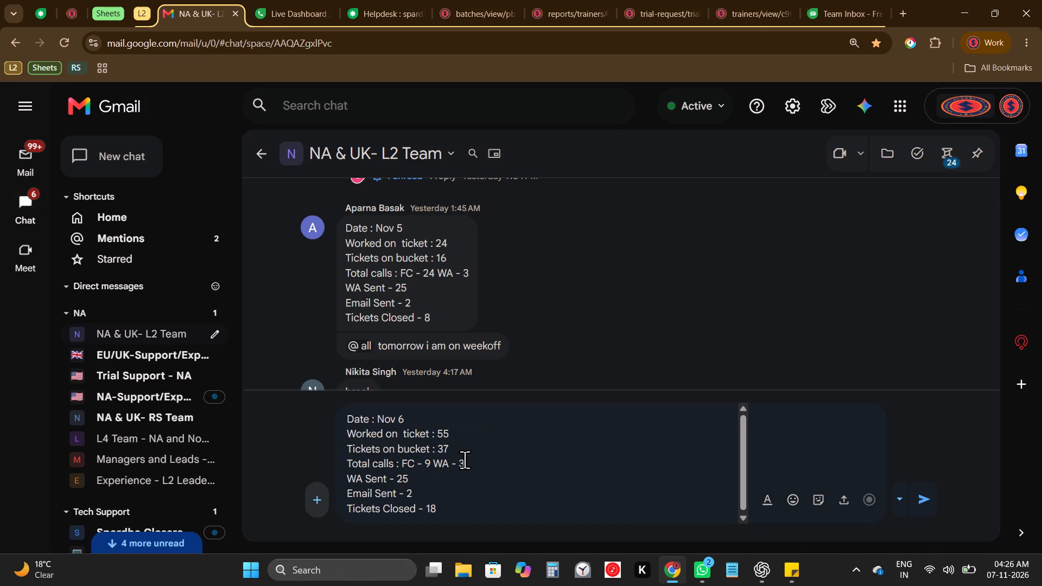
pyautogui.moveTo(459, 463); pyautogui.dragTo(478, 463)
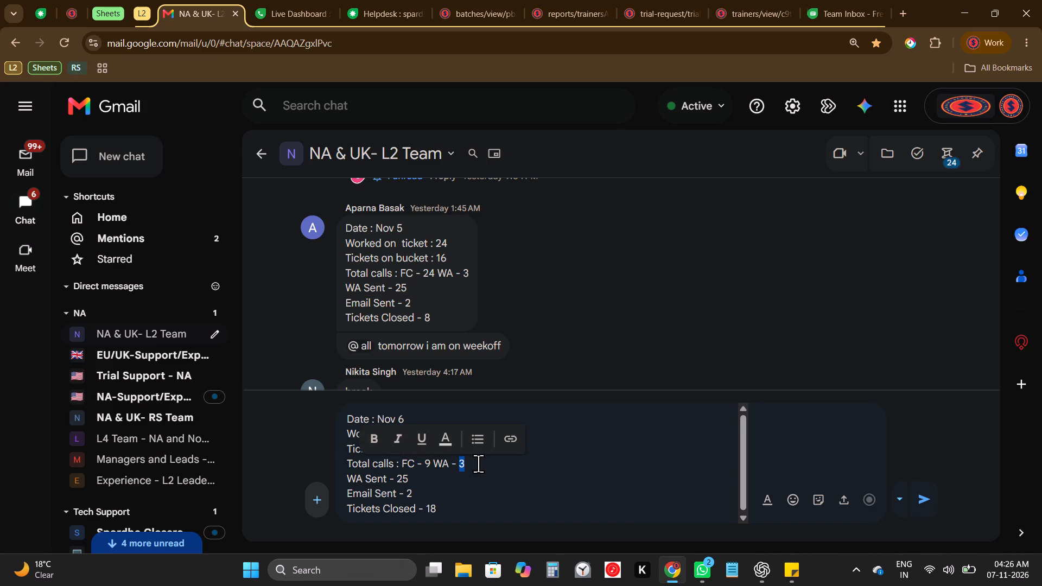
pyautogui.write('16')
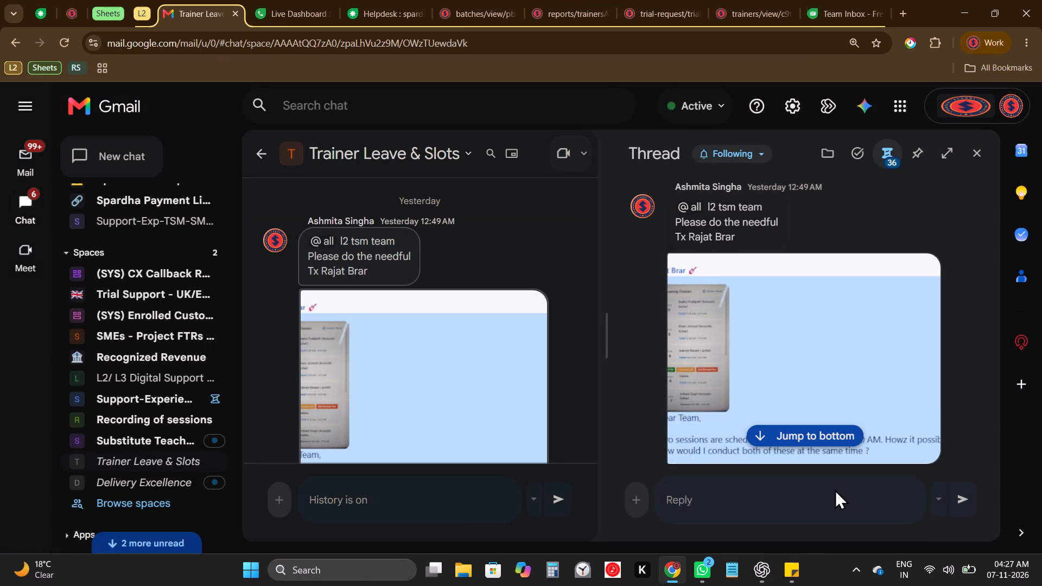
# Read the replies in the Trainer Leave & Slots thread about two sessions scheduled at the same time.
pyautogui.scroll(-3, 881, 355)
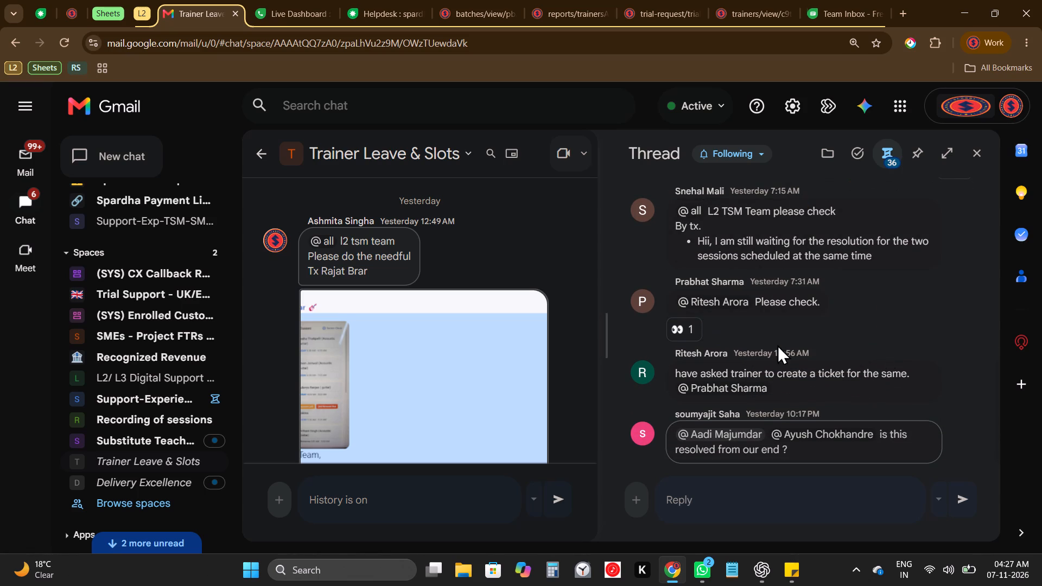
pyautogui.tripleClick(730, 368)
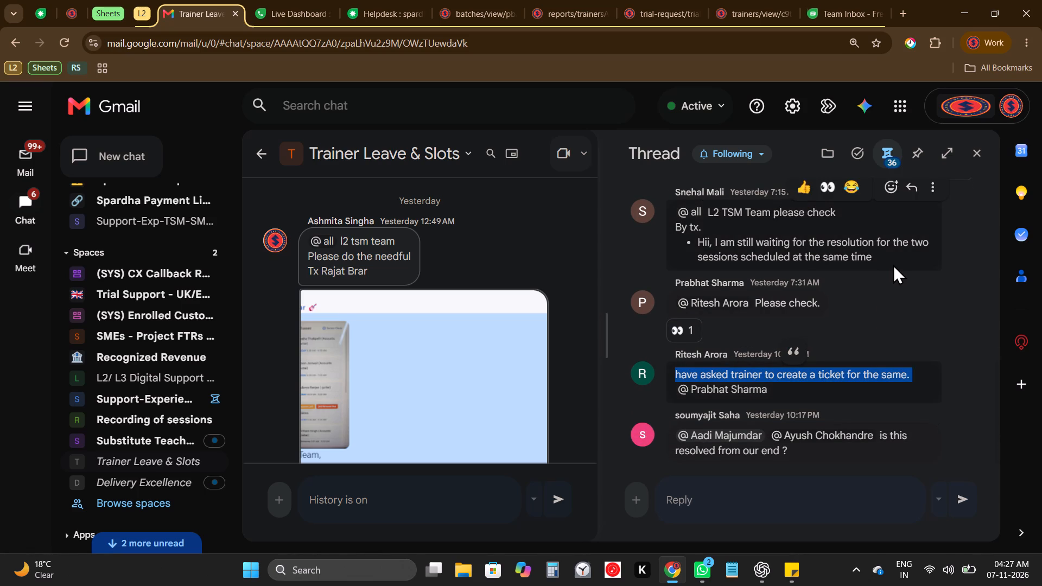
pyautogui.click(916, 304)
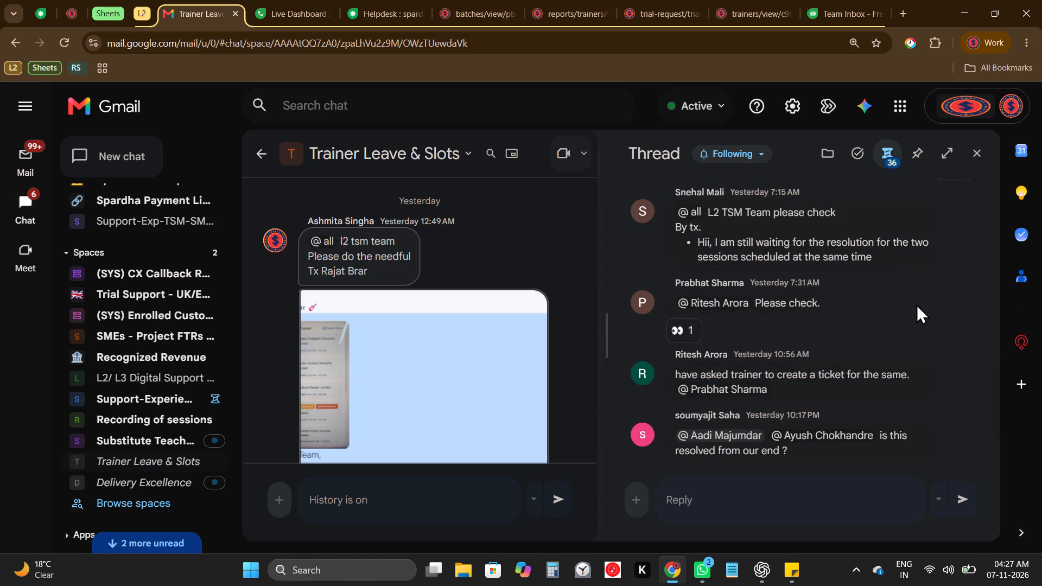
pyautogui.scroll(5, 916, 304)
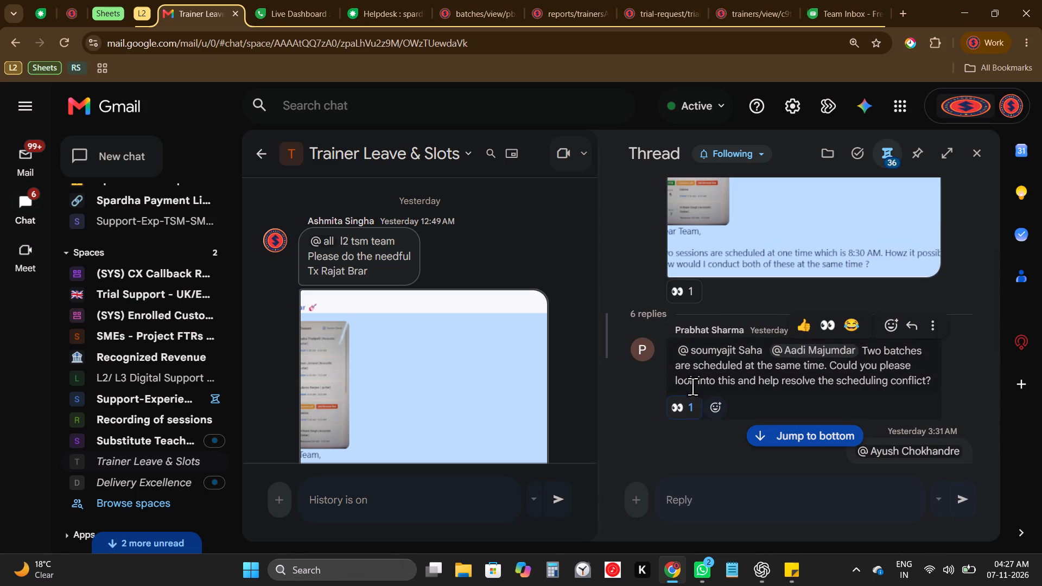
pyautogui.doubleClick(751, 364)
pyautogui.scroll(1, 751, 364)
pyautogui.scroll(-1, 751, 364)
pyautogui.scroll(1, 751, 364)
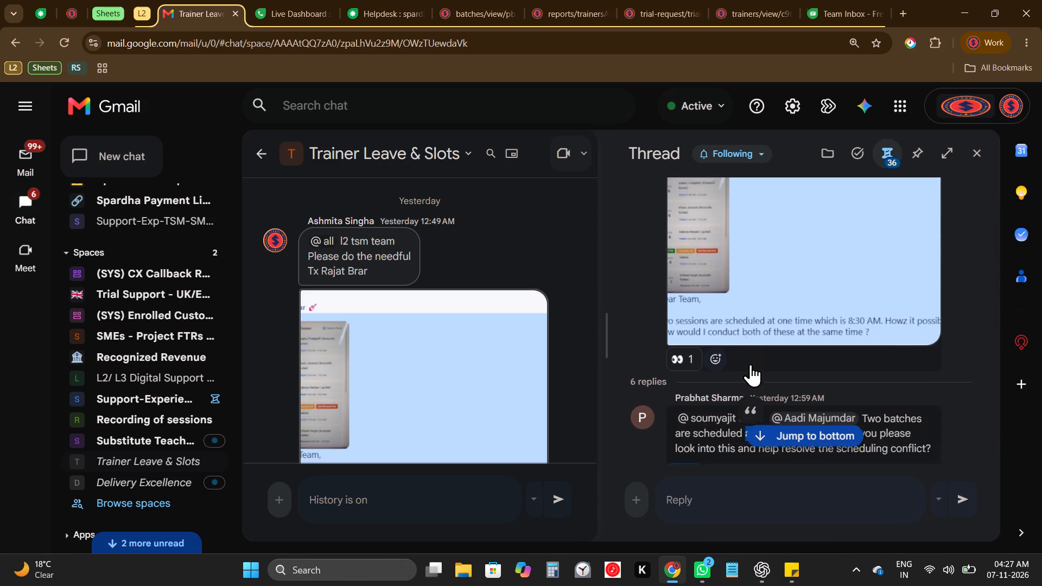
# Open the trainer's screenshot attached to the thread and enlarge it to examine the upcoming class times.
pyautogui.scroll(1, 751, 364)
pyautogui.click(707, 365)
pyautogui.scroll(1, 360, 333)
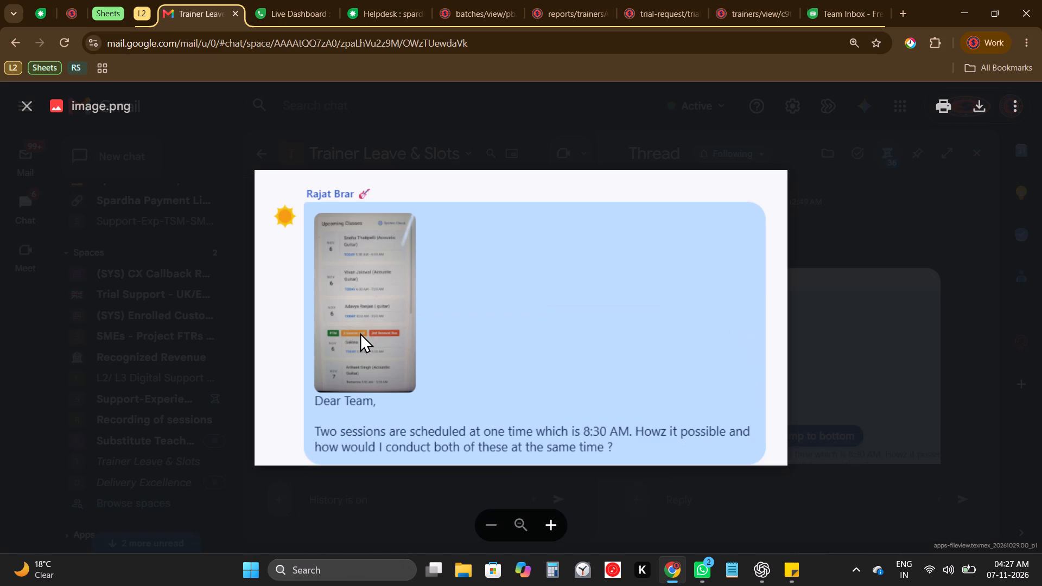
pyautogui.scroll(1, 360, 333)
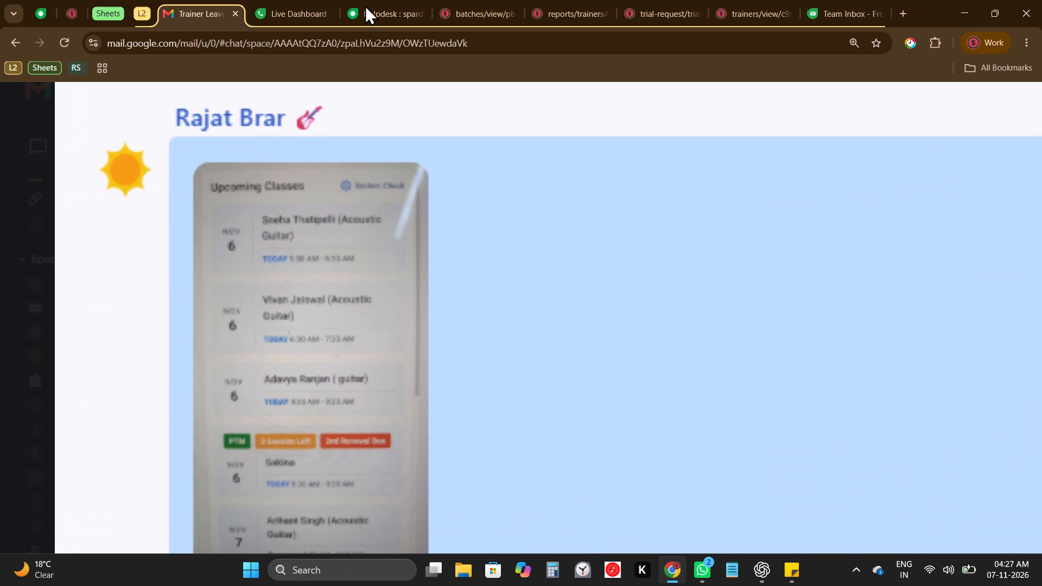
# On the Spardha admin site, search Batches for the teacher matching "rajat".
pyautogui.click(561, 0)
pyautogui.click(483, 0)
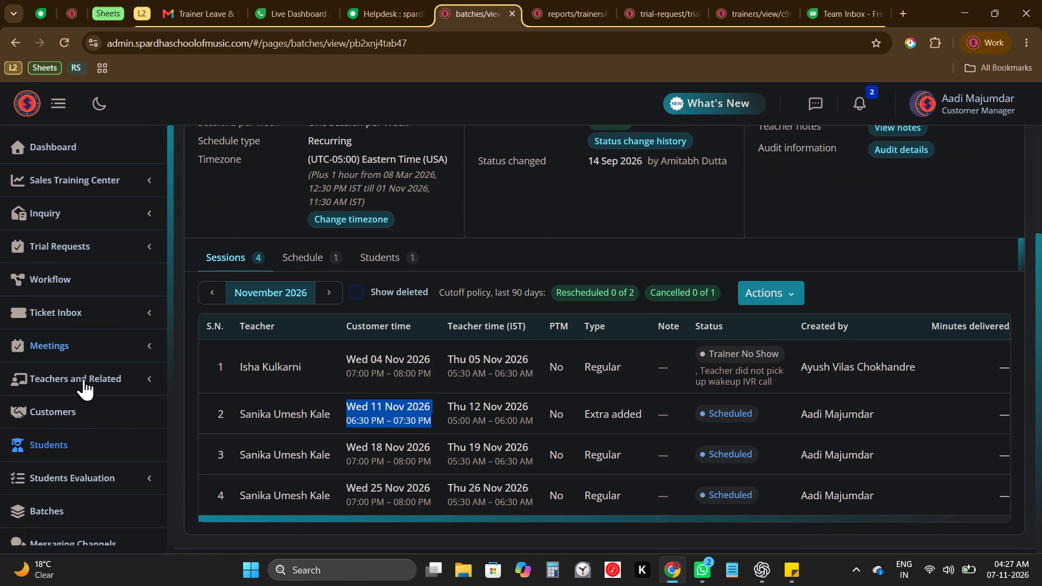
pyautogui.click(150, 389)
pyautogui.click(150, 389)
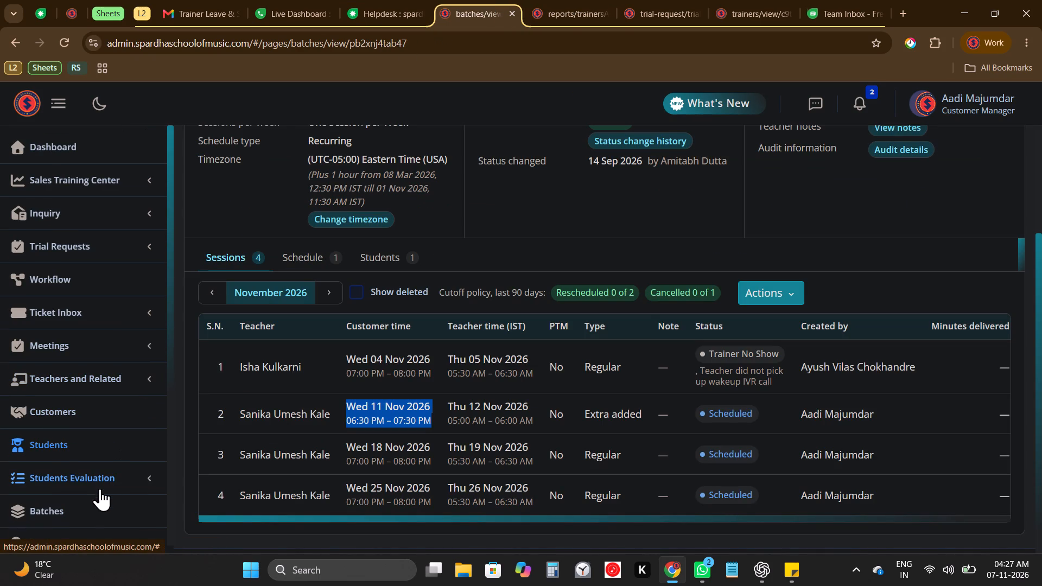
pyautogui.click(95, 509)
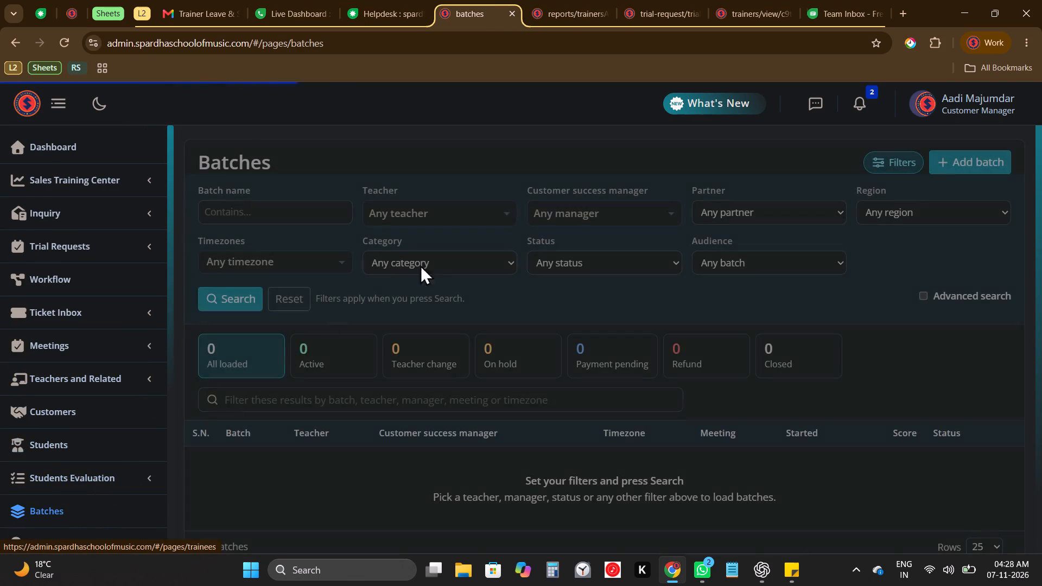
pyautogui.click(492, 213)
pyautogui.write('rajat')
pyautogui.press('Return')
pyautogui.click(240, 293)
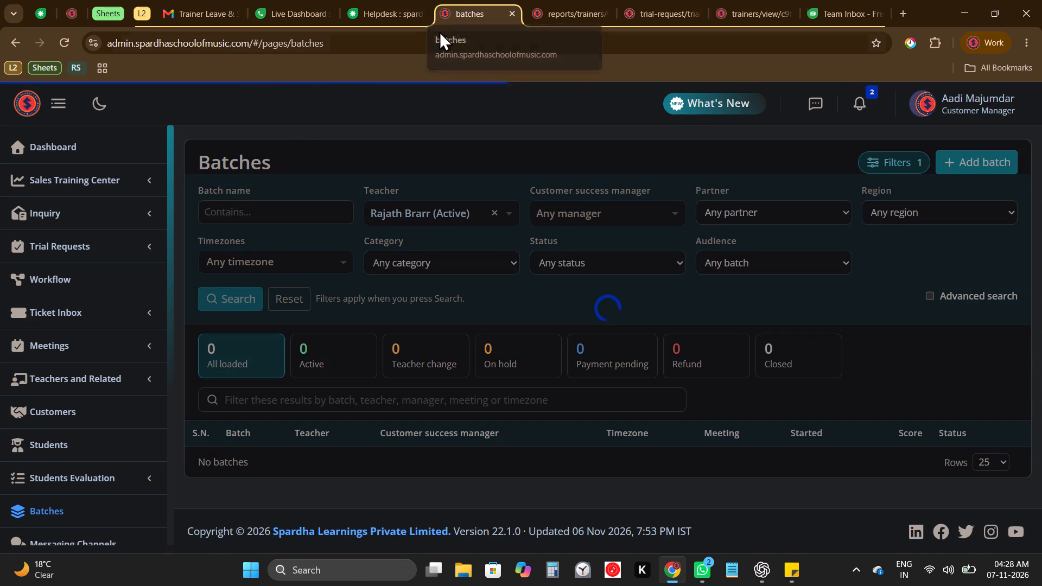
# Place the batches page directly beside the Gmail chat and recheck the trainer's class screenshot before returning to the batches.
pyautogui.click(391, 0)
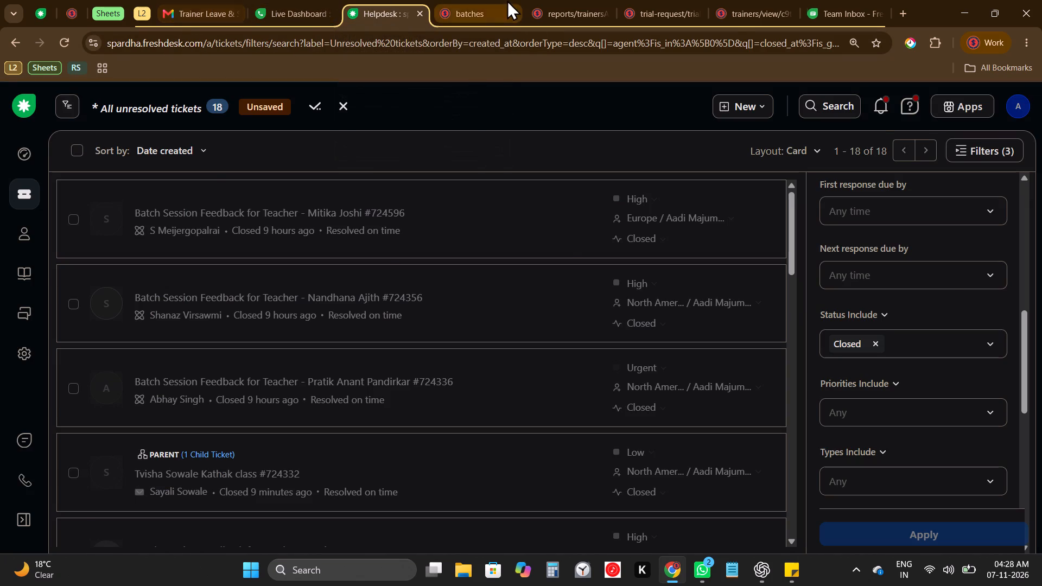
pyautogui.moveTo(506, 1); pyautogui.dragTo(309, 0)
pyautogui.click(223, 1)
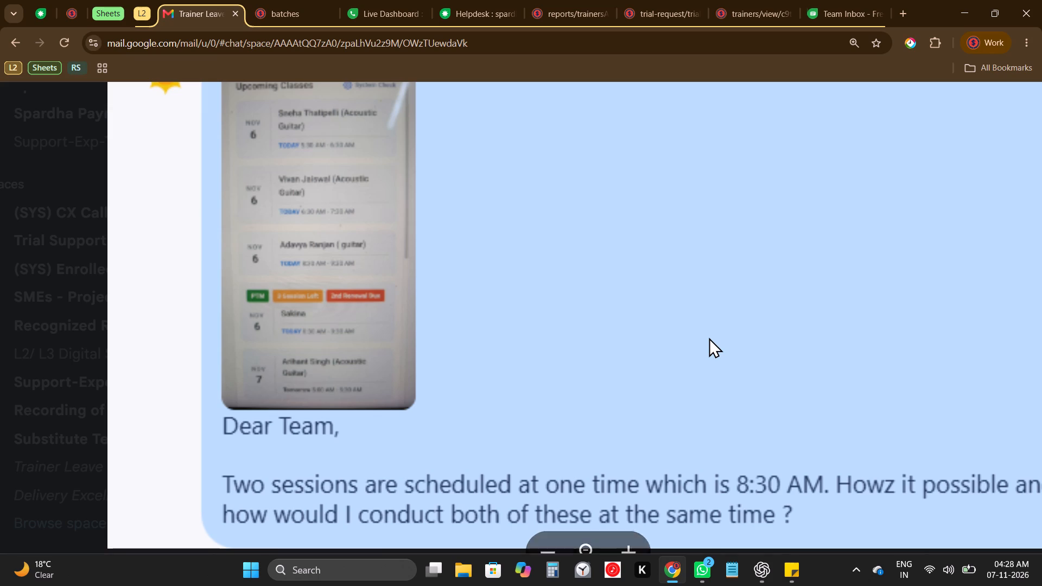
pyautogui.click(310, 0)
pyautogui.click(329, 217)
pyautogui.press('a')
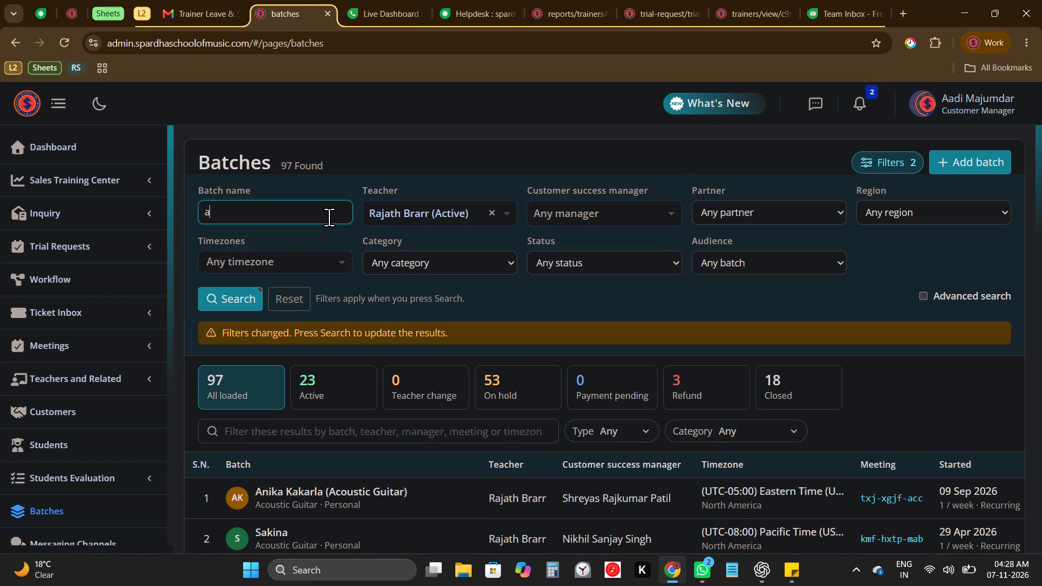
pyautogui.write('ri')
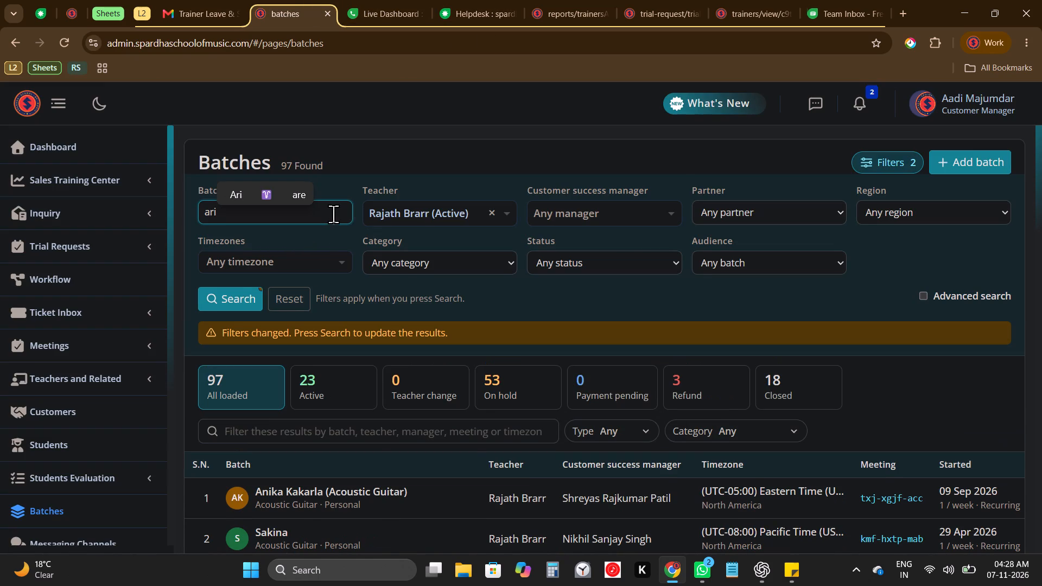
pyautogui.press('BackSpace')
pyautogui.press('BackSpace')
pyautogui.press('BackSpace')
# Filter the loaded batches by "arihan", open the matching Acoustic Guitar batch and examine its November 2026 sessions.
pyautogui.click(399, 403)
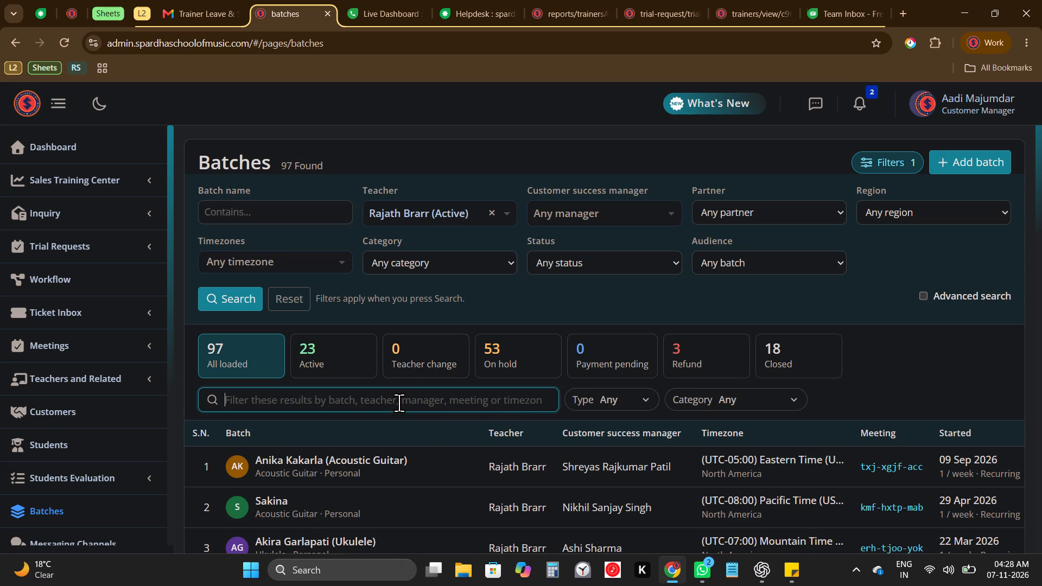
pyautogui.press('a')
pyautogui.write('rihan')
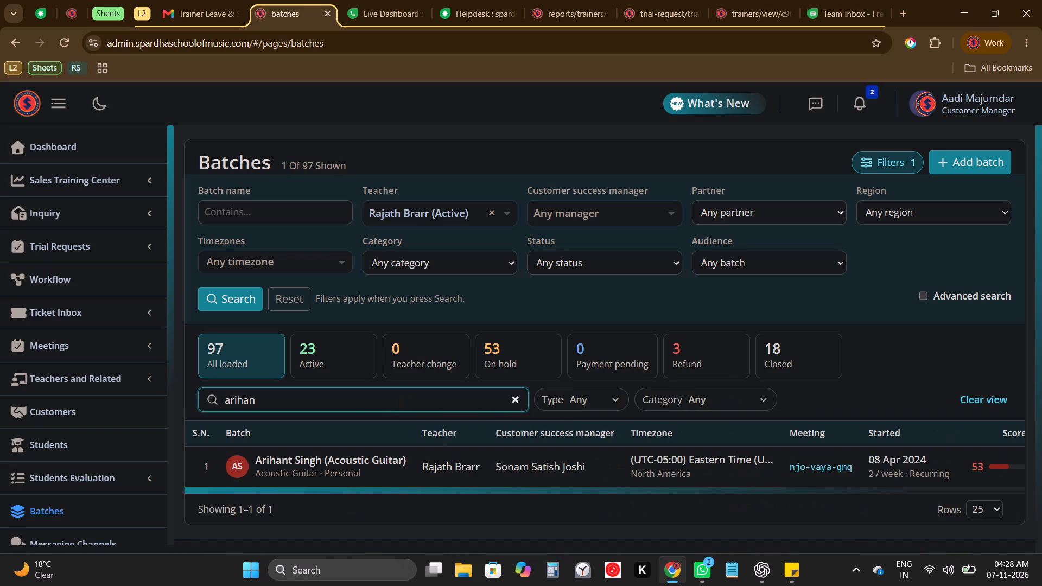
pyautogui.click(343, 472)
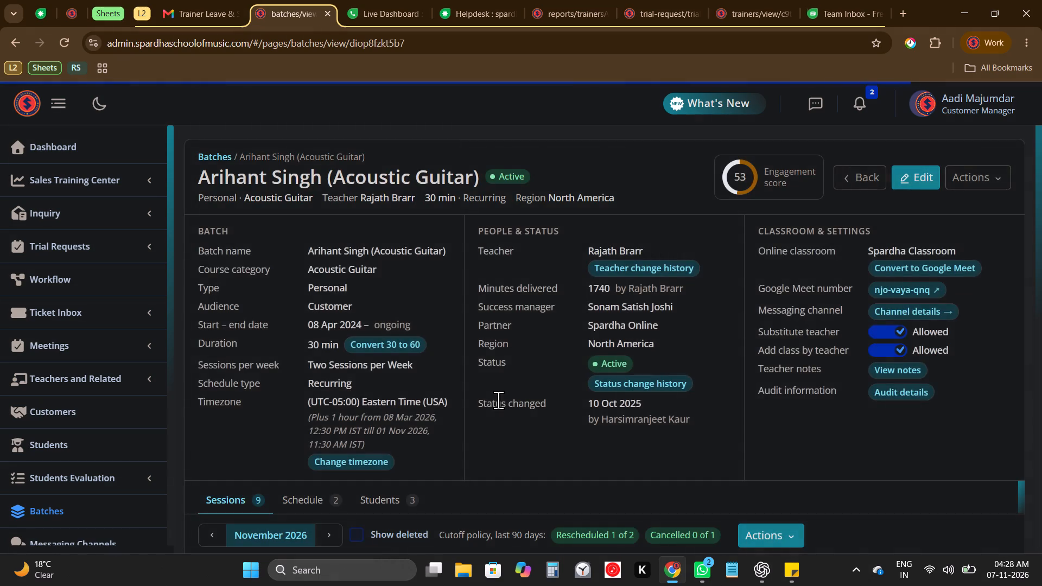
pyautogui.scroll(-4, 498, 400)
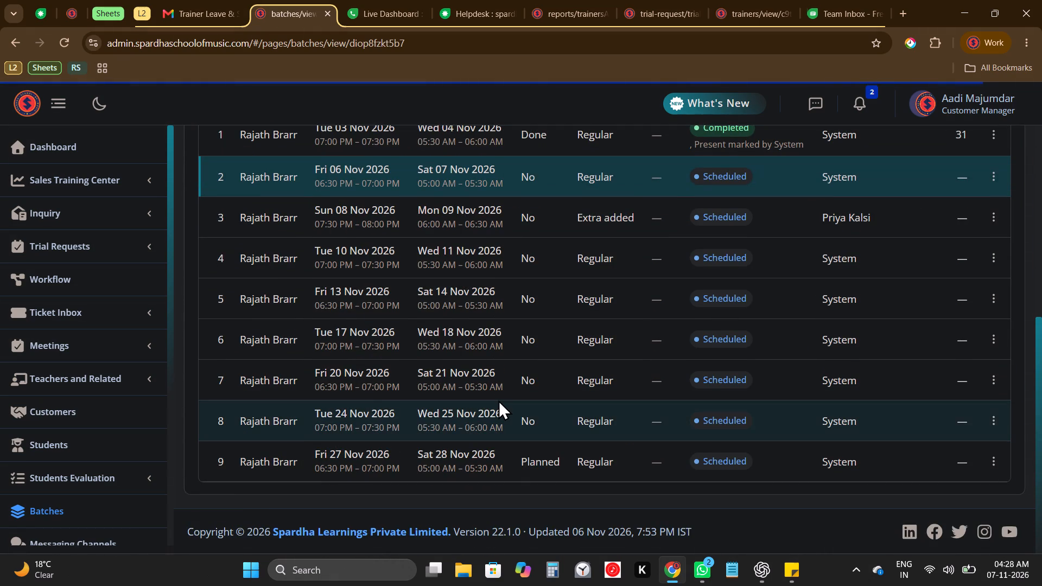
pyautogui.scroll(1, 498, 400)
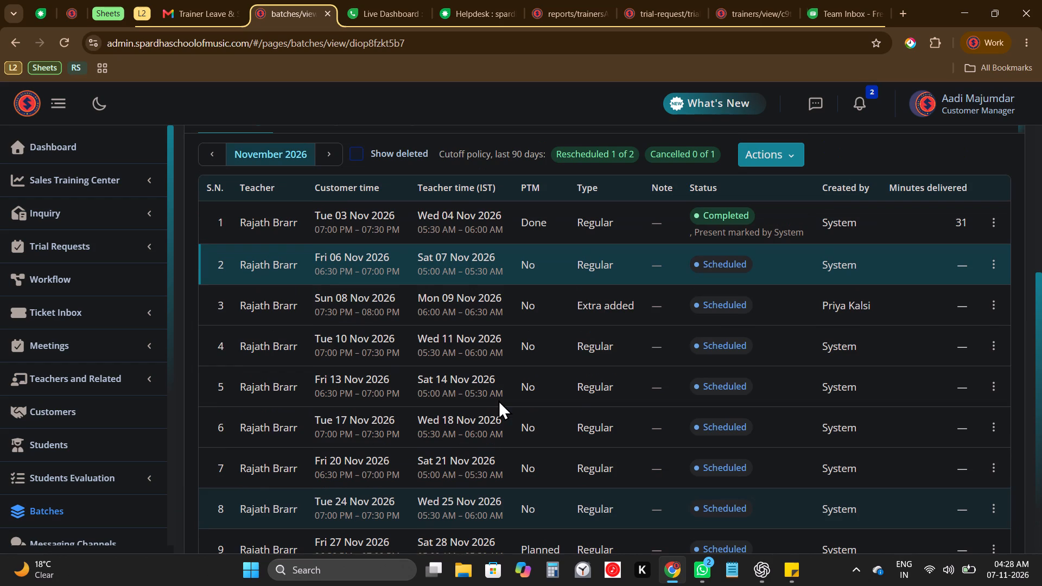
pyautogui.scroll(1, 498, 400)
# Compare the class names and times in the trainer's screenshot once more, and go back to the batch page.
pyautogui.click(204, 0)
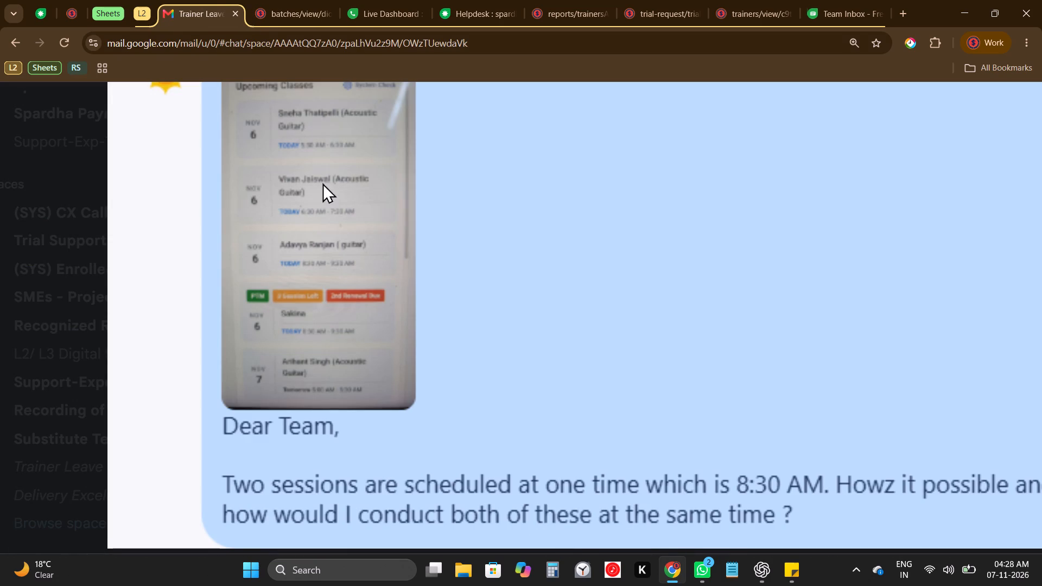
pyautogui.click(218, 0)
pyautogui.hscroll(1, 225, 0)
pyautogui.click(293, 0)
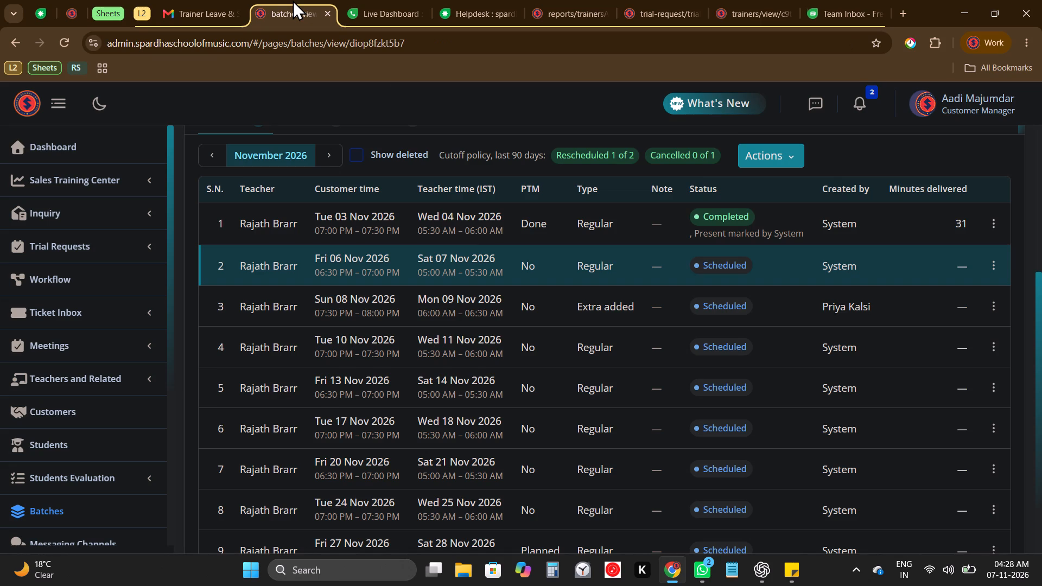
# From the Acoustic Guitar batch's student list, open the linked customer's profile and their Freshdesk contact page.
pyautogui.hscroll(1, 305, 9)
pyautogui.click(379, 227)
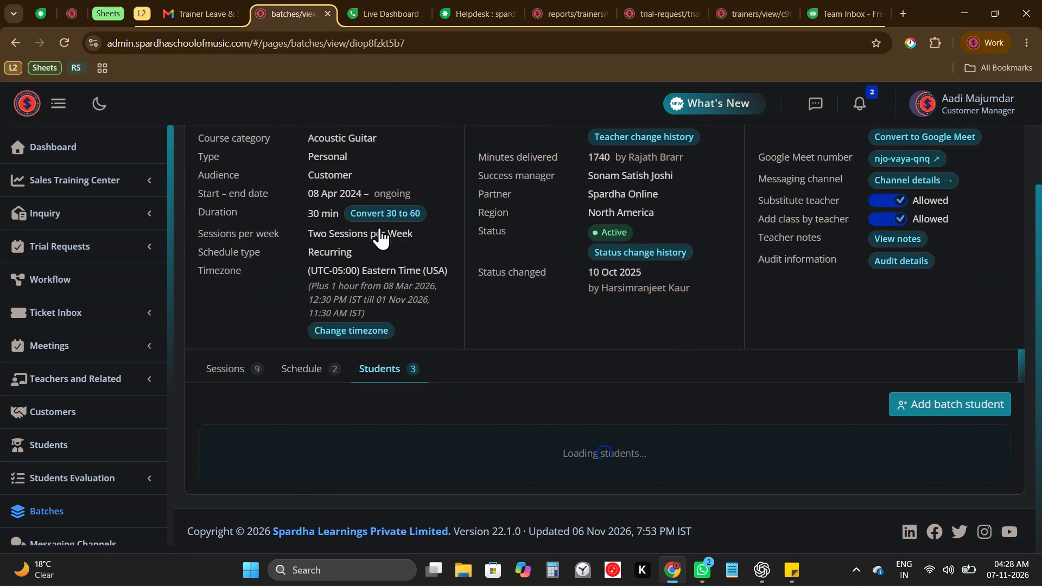
pyautogui.click(434, 367)
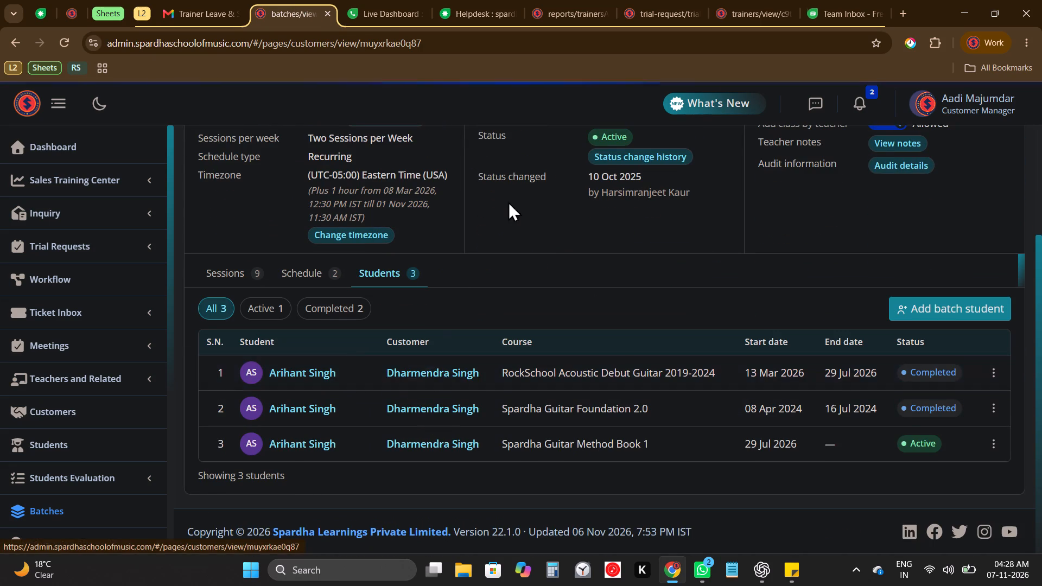
pyautogui.click(375, 187)
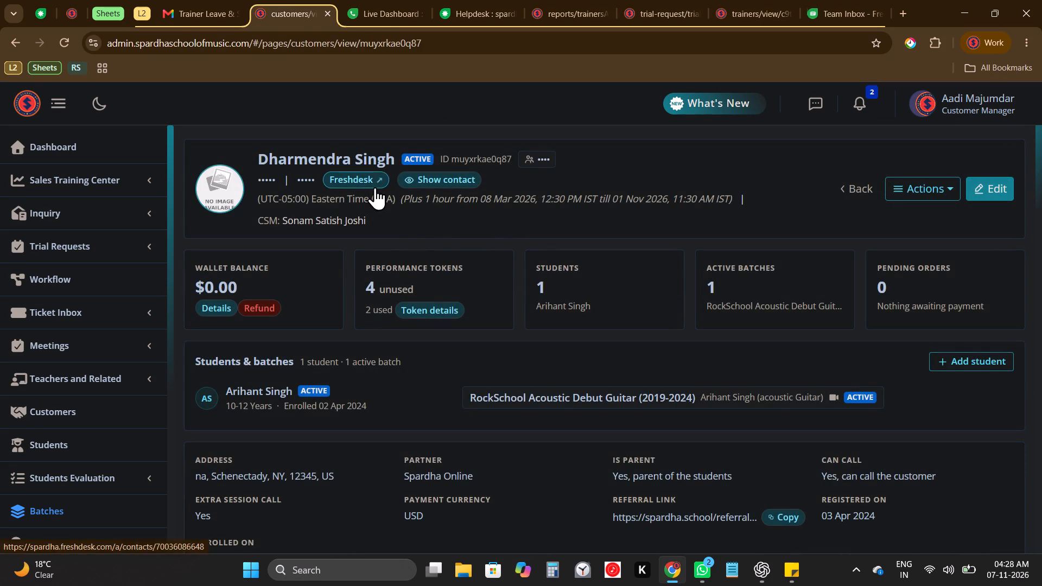
pyautogui.moveTo(355, 10); pyautogui.dragTo(271, 4)
pyautogui.scroll(1, 375, 50)
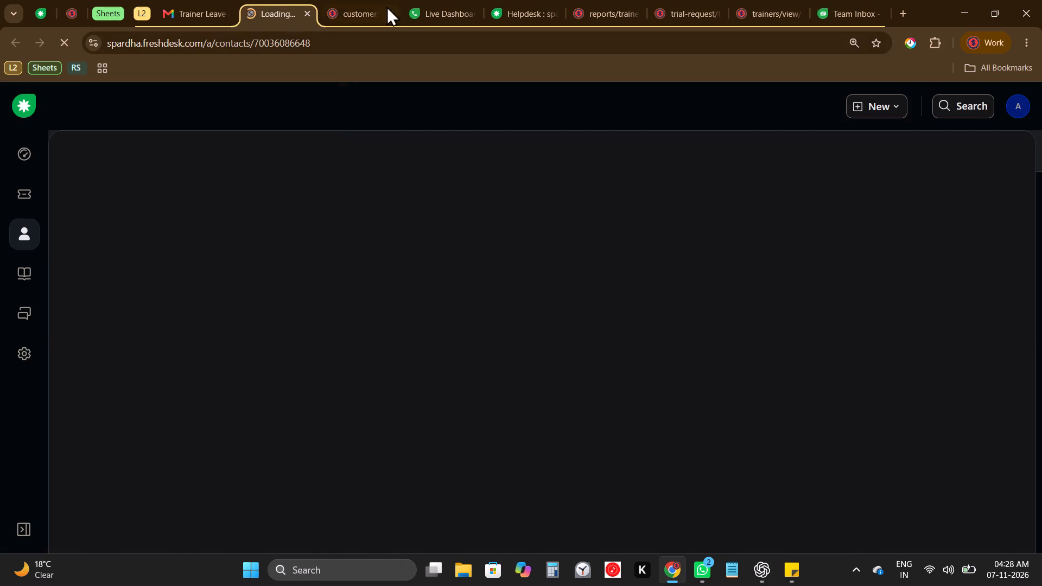
pyautogui.scroll(1, 386, 6)
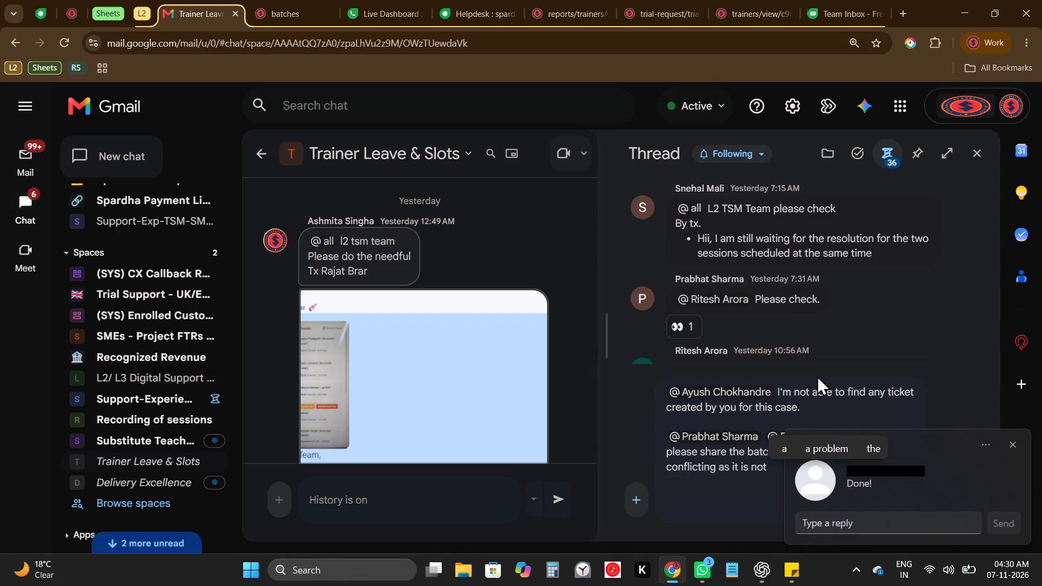
# Complete the thread reply asking for the conflicting batch names with "clear in the image shared aove".
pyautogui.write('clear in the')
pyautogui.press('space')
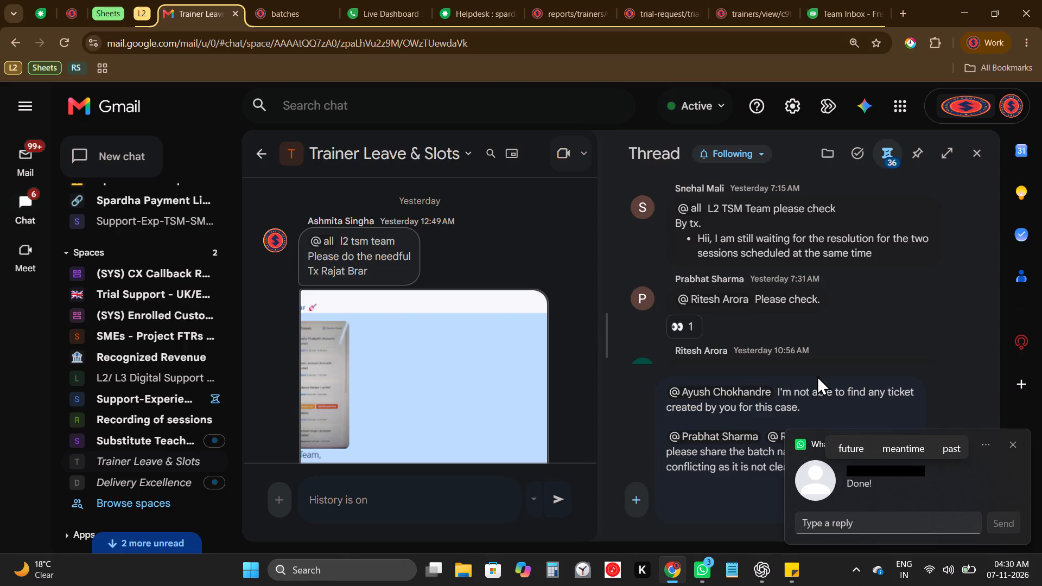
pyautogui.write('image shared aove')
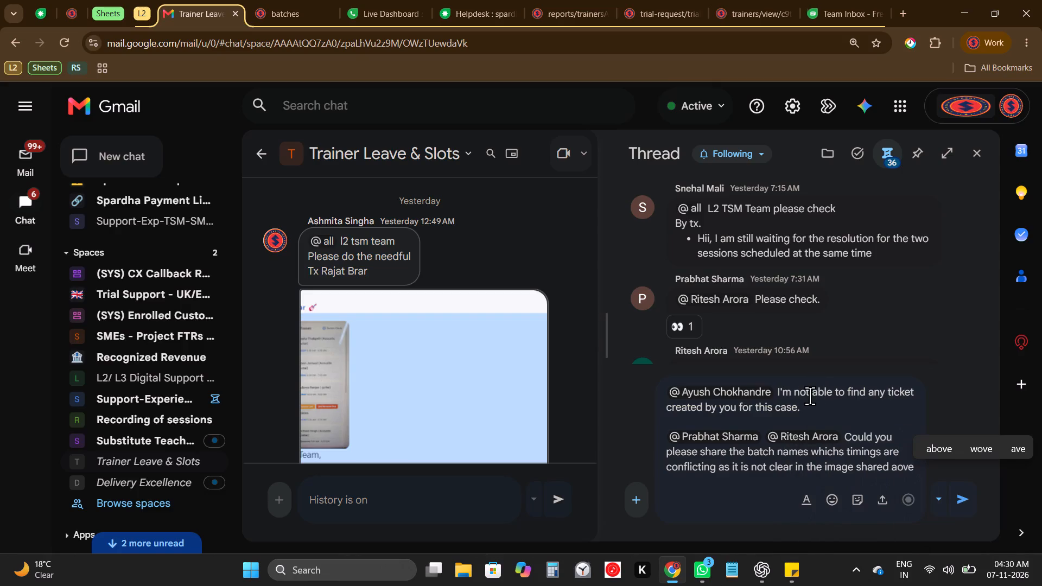
# Select the entire draft reply in the Trainer Leave & Slots thread and copy it.
pyautogui.click(857, 461)
pyautogui.hotkey('ctrl', 'a')
pyautogui.hotkey('ctrl', 'c')
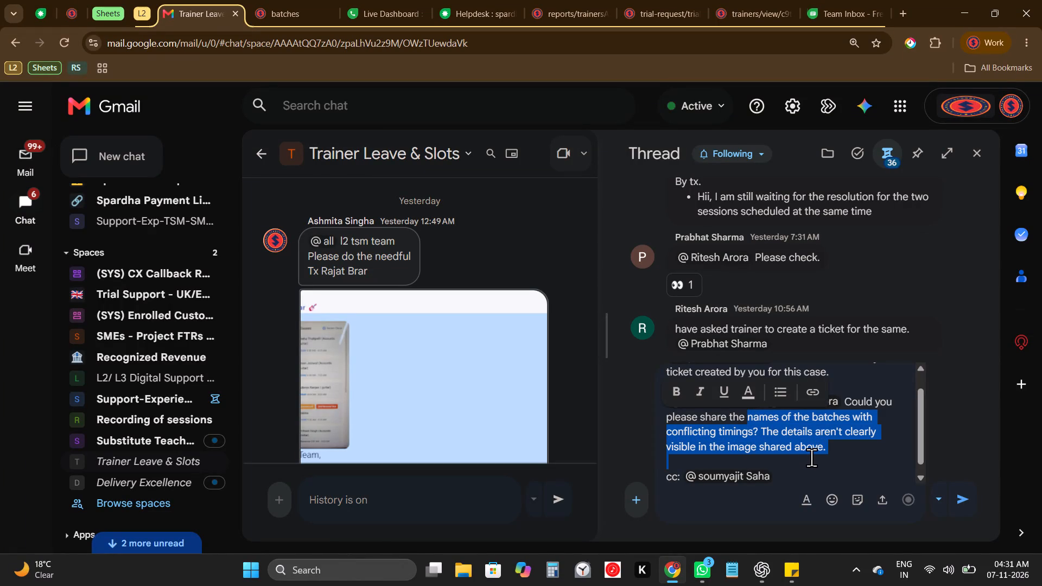
# Send the drafted thread reply asking for the names of the batches with conflicting timings.
pyautogui.moveTo(811, 457); pyautogui.dragTo(812, 457)
pyautogui.click(812, 457)
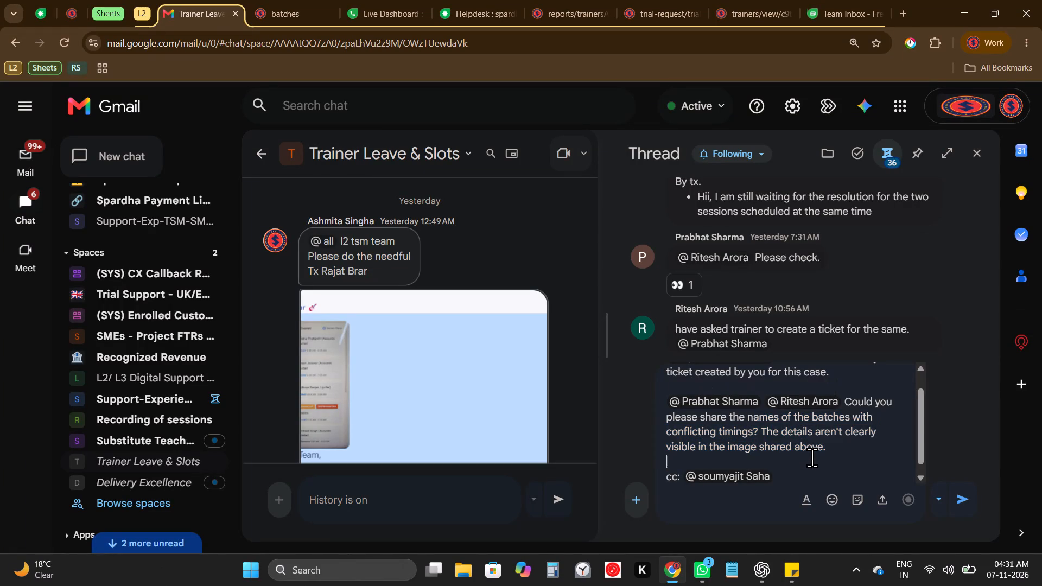
pyautogui.press('Return')
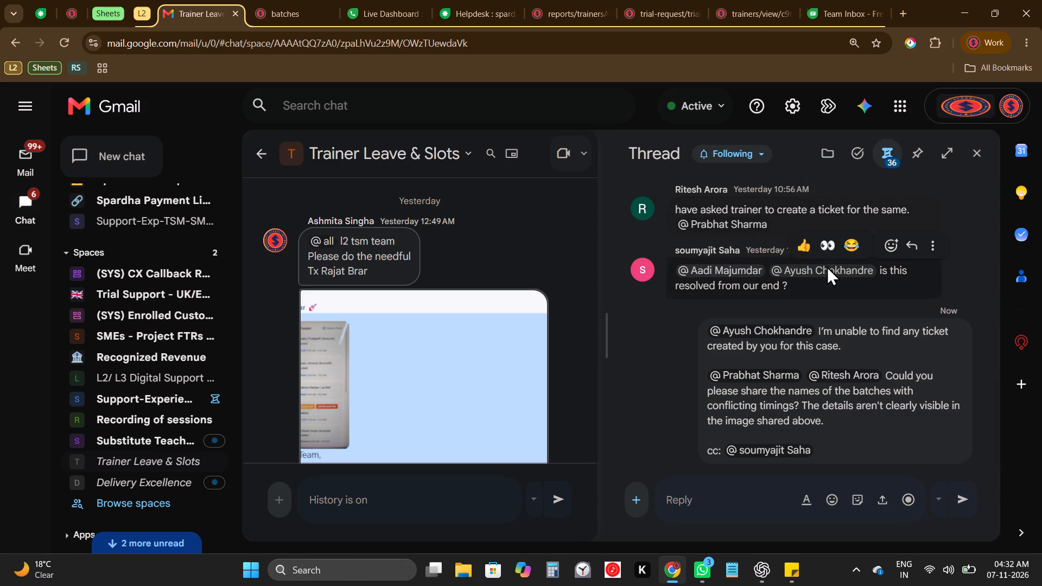